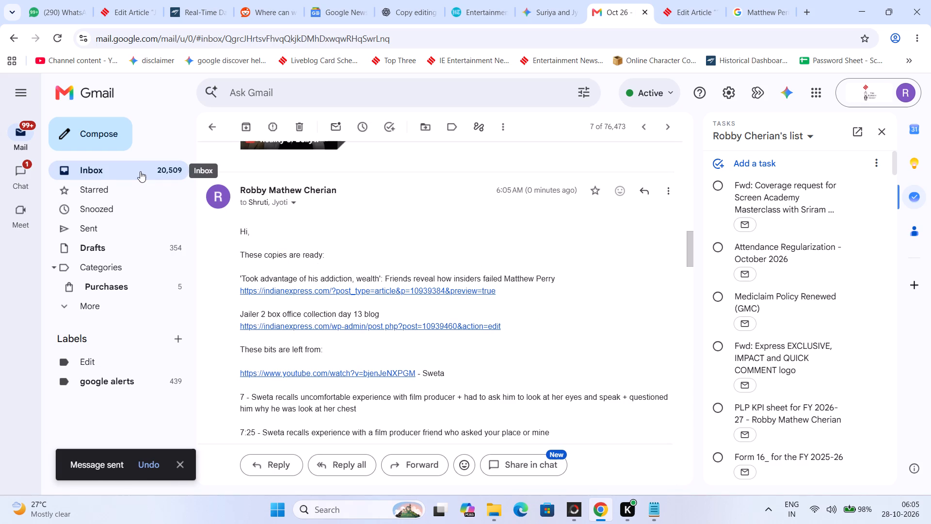
Open the permalink slug of the Matthew Perry article for editing.
click(674, 0)
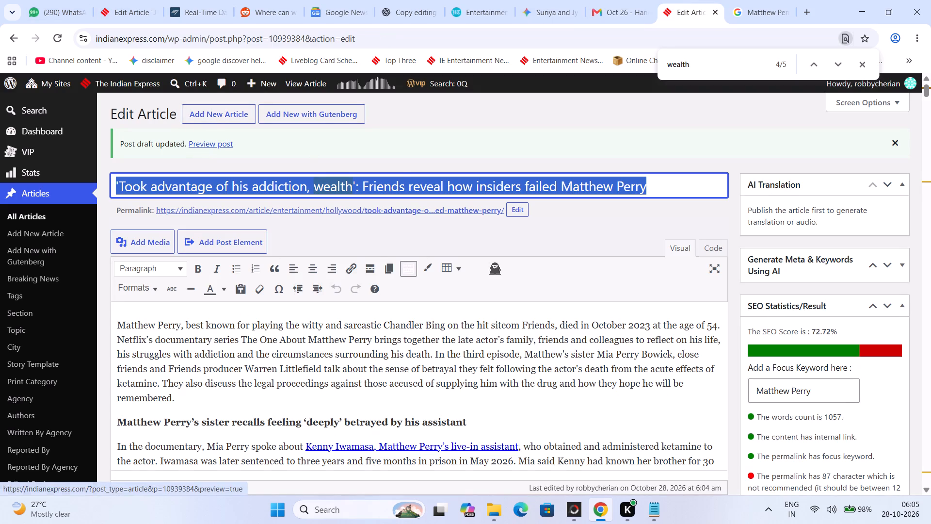
click(523, 184)
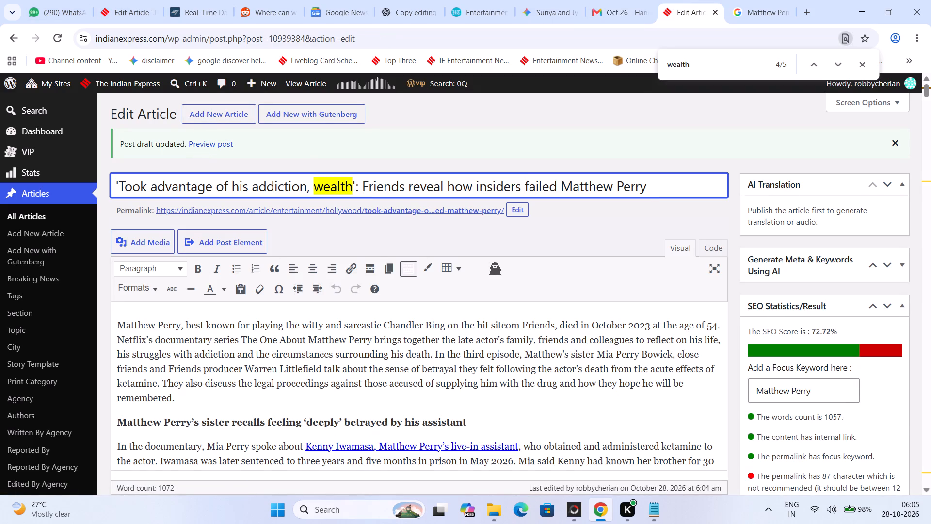
click(516, 213)
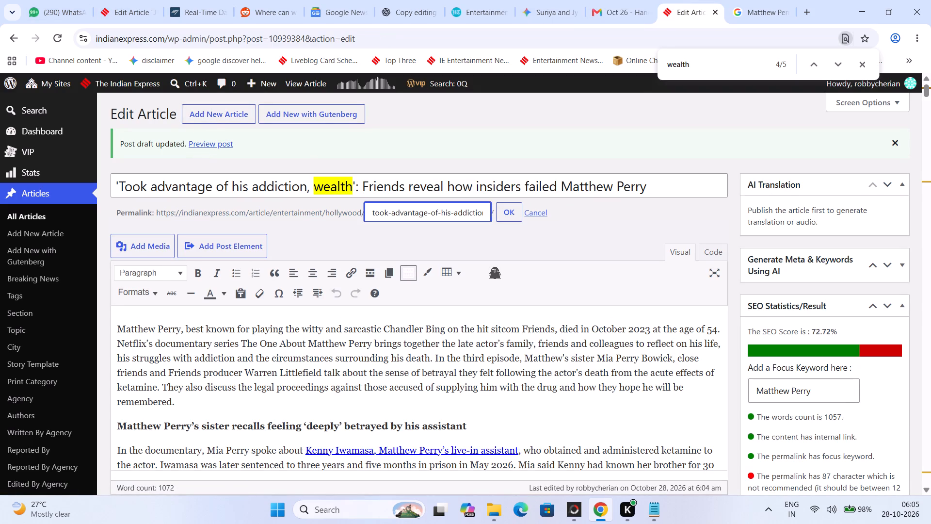
Remove the word "his" from the article's permalink slug so it begins "took-advantage-of-addiction".
click(454, 215)
key(BackSpace)
key(BackSpace)
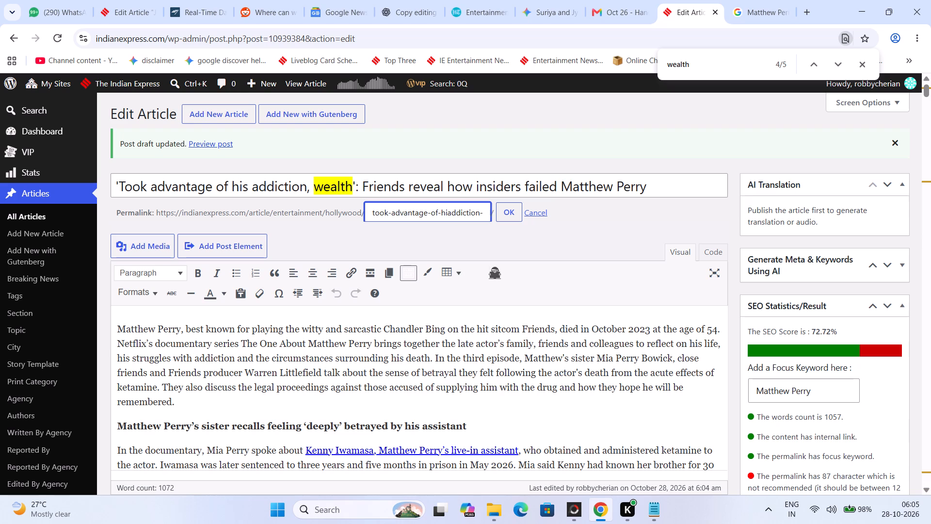
key(BackSpace)
key(BackSpace)
Move "friends-reveal-how-insiders-failed-matthew-perry" to the start of the permalink slug, ahead of "took-advantage-of-addiction-wealth", and apply the permalink.
drag(465, 213, 490, 214)
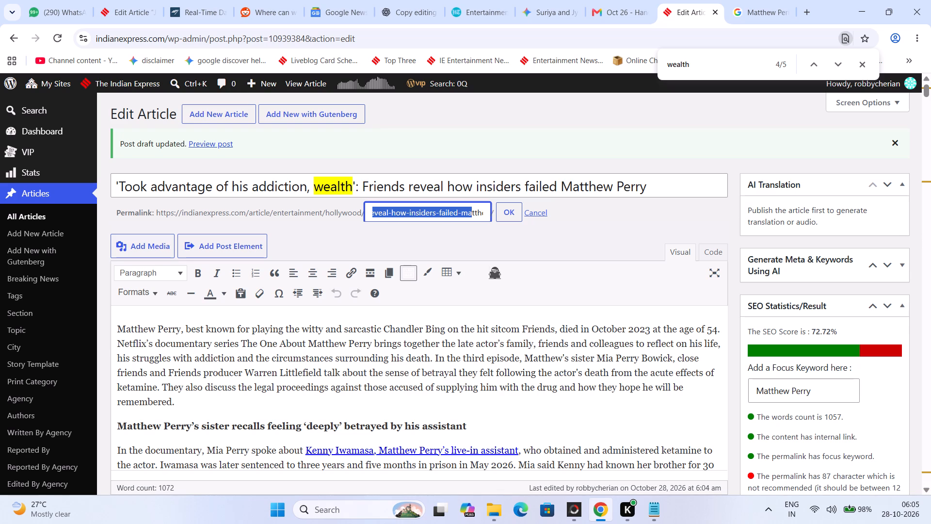
click(389, 209)
drag(486, 216, 426, 214)
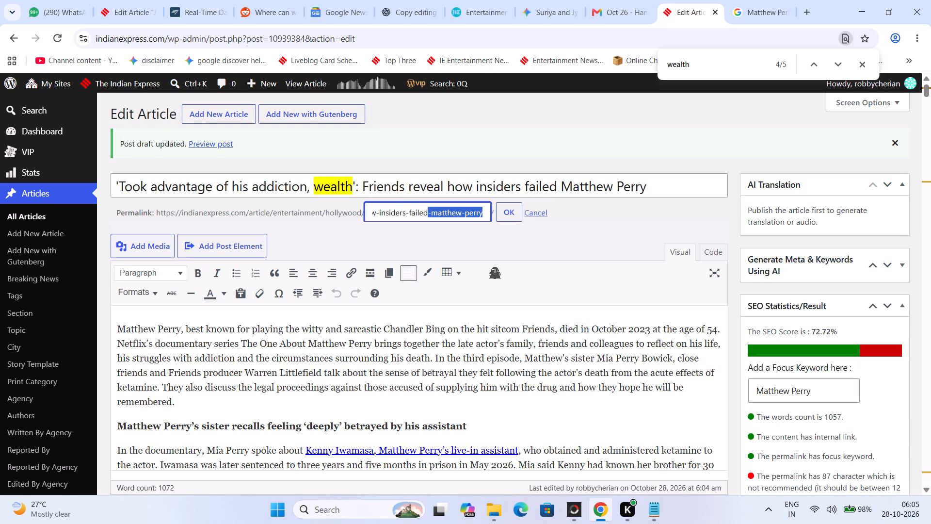
drag(426, 214, 381, 220)
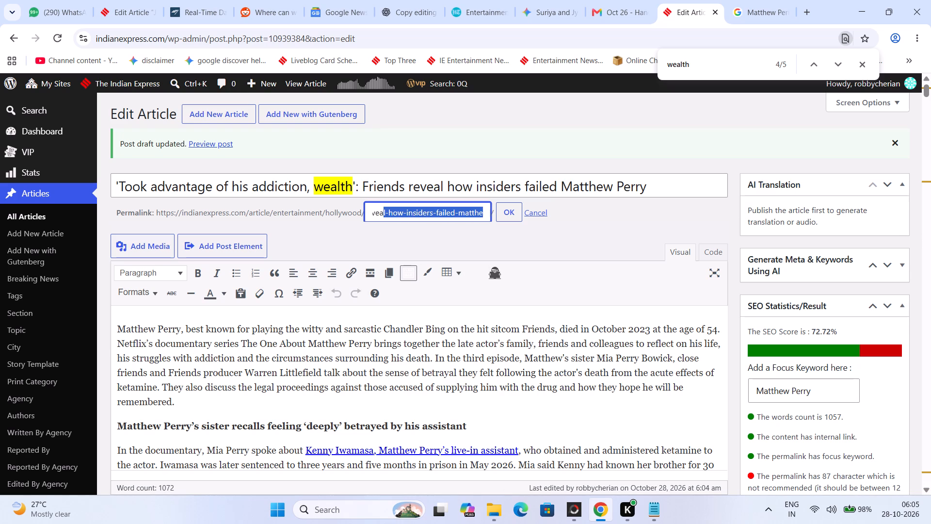
drag(381, 220, 403, 221)
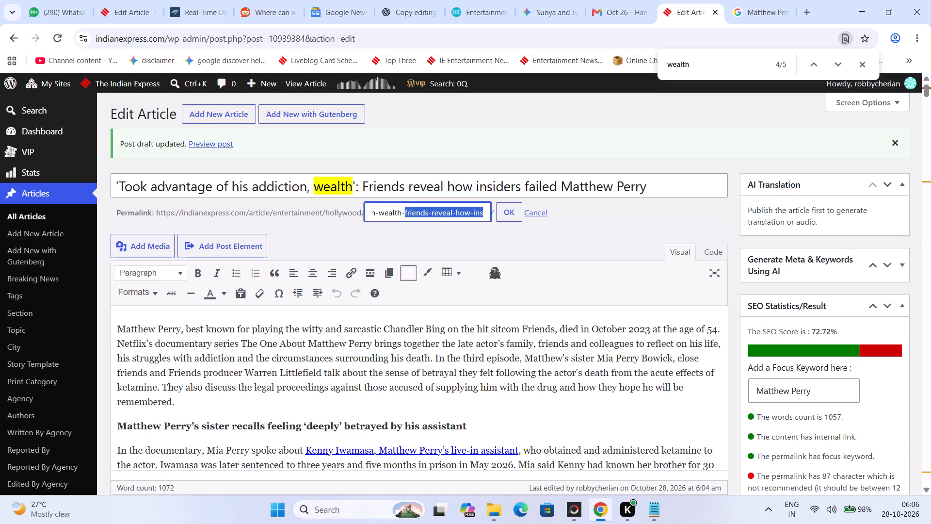
drag(403, 221, 405, 220)
key(ctrl+x)
drag(371, 217, 365, 217)
click(375, 217)
click(373, 215)
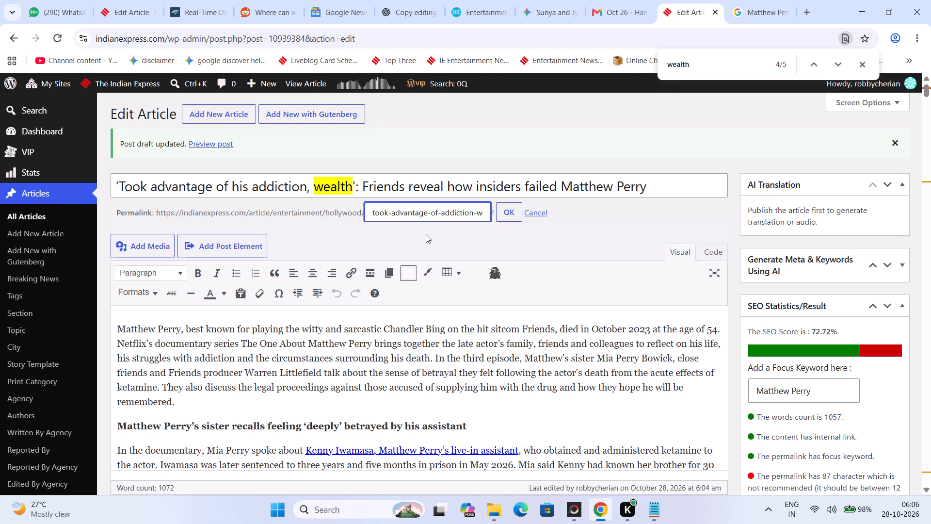
key(ctrl+v)
key(space)
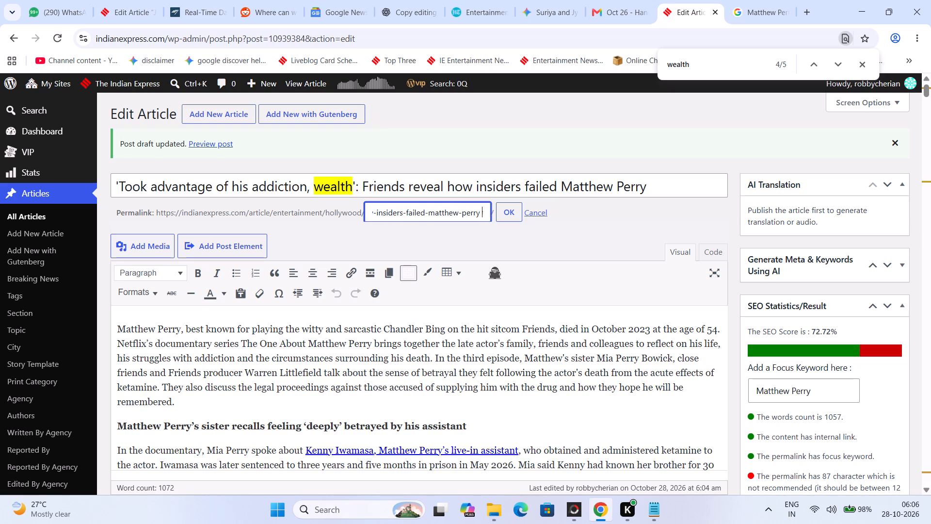
drag(442, 217, 479, 217)
click(479, 217)
drag(475, 218, 482, 218)
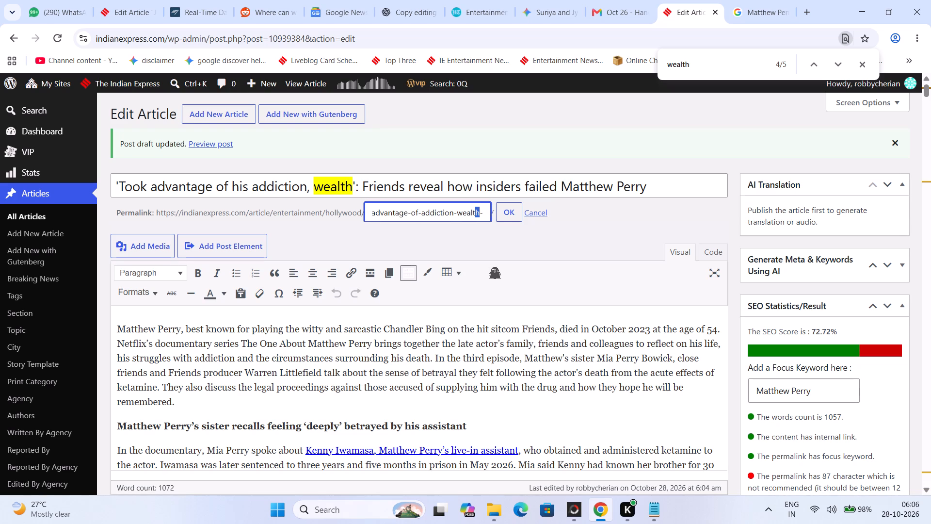
drag(482, 218, 490, 216)
click(499, 212)
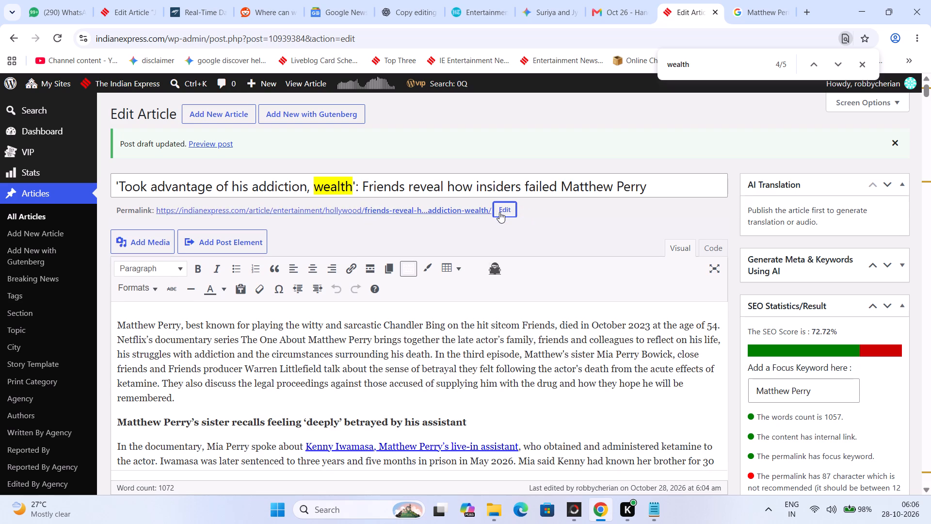
Save the article as a draft.
double_click(930, 207)
click(786, 165)
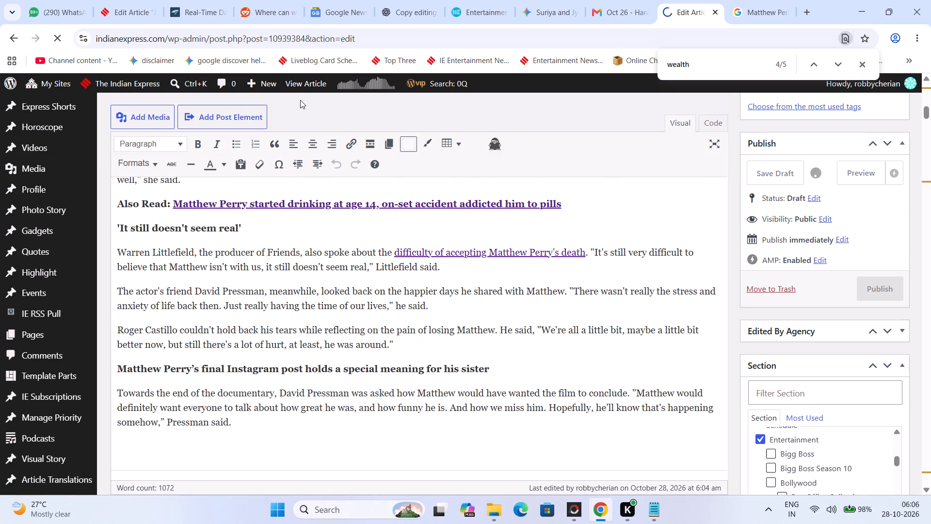
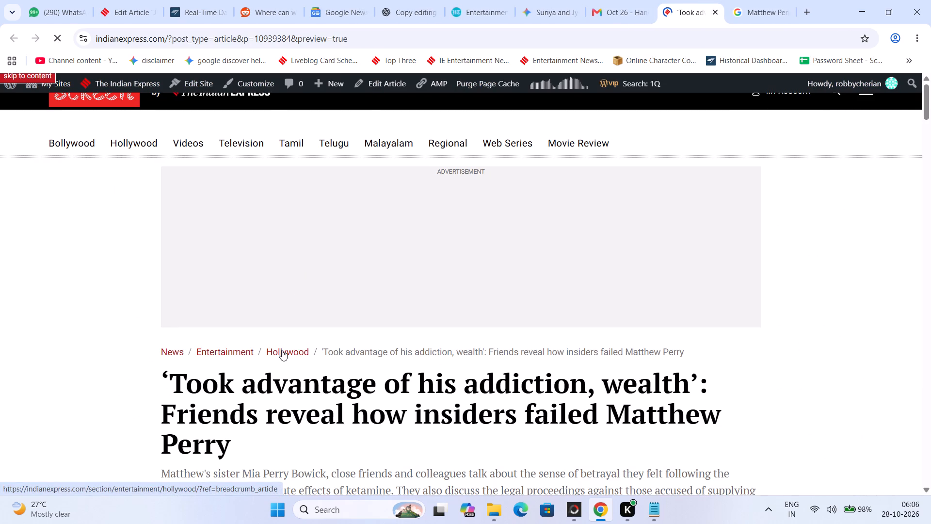
Switch from the Matthew Perry article preview to the open editor of the Jailer 2 box office article.
click(132, 0)
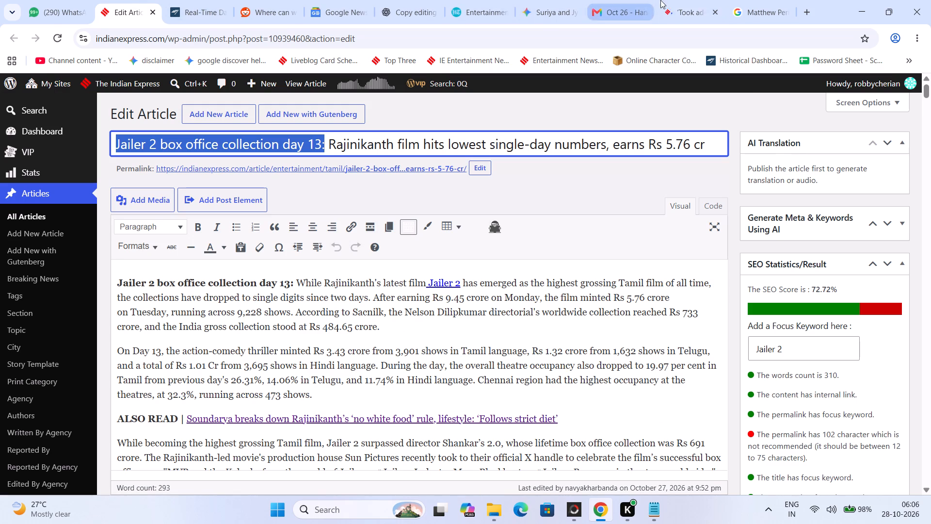
Open the published Jailer 2 worldwide box office collection day 12 update from the website's Tamil entertainment section.
click(670, 0)
click(293, 147)
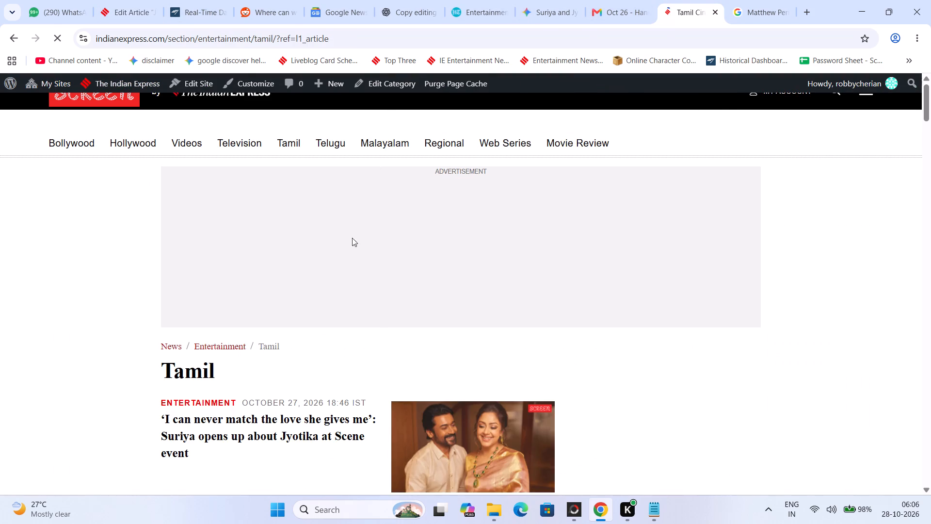
scroll(351, 334, down, 6)
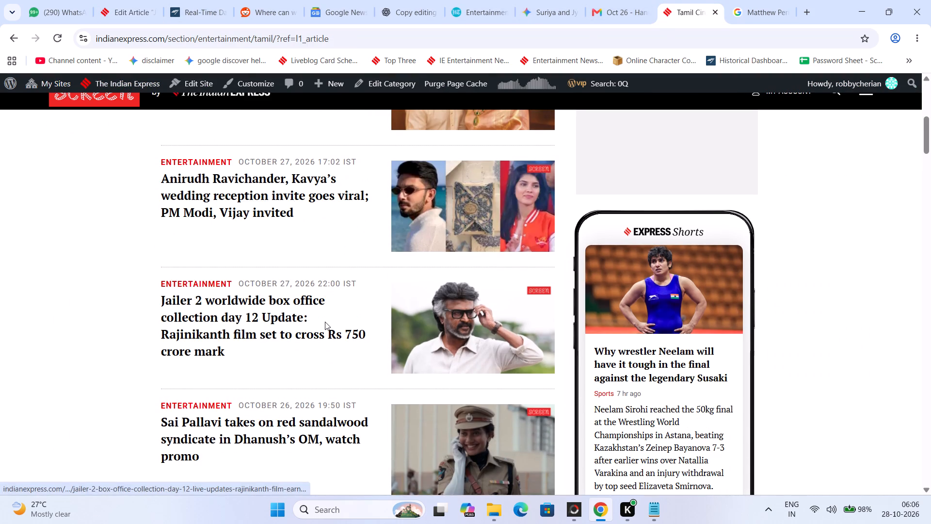
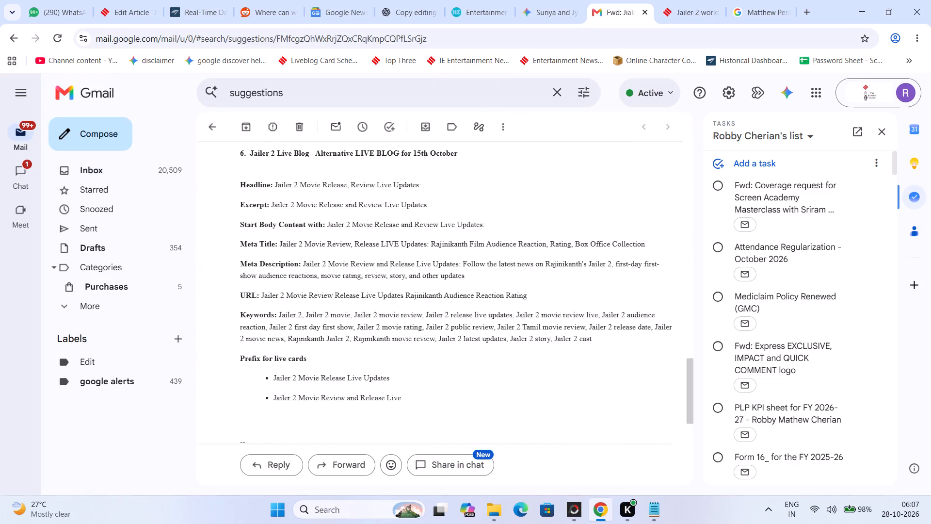
Replace the article title's opening phrase with "Jailer 2 Box Office Collection Day 1 Live Updates:" copied from the suggestions email's box office live blog section.
scroll(307, 379, down, 4)
scroll(307, 379, up, 7)
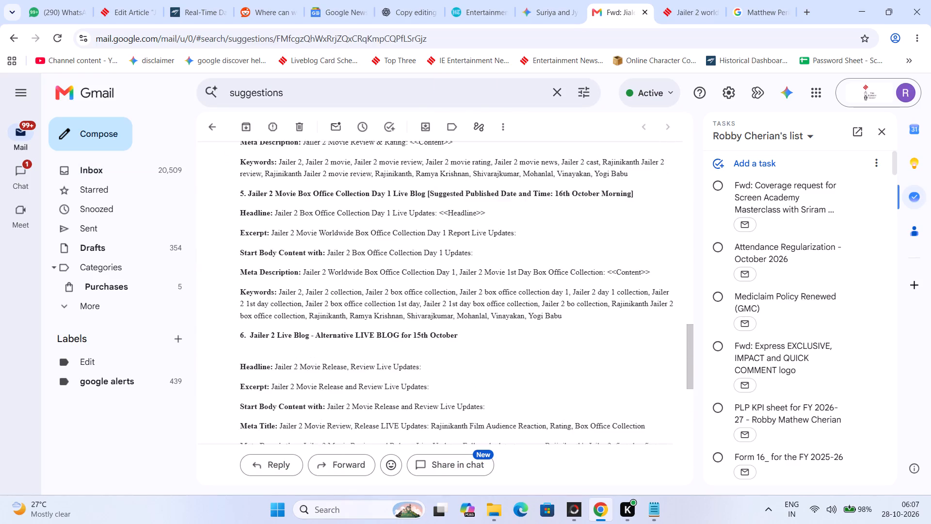
scroll(307, 379, up, 3)
scroll(307, 379, down, 2)
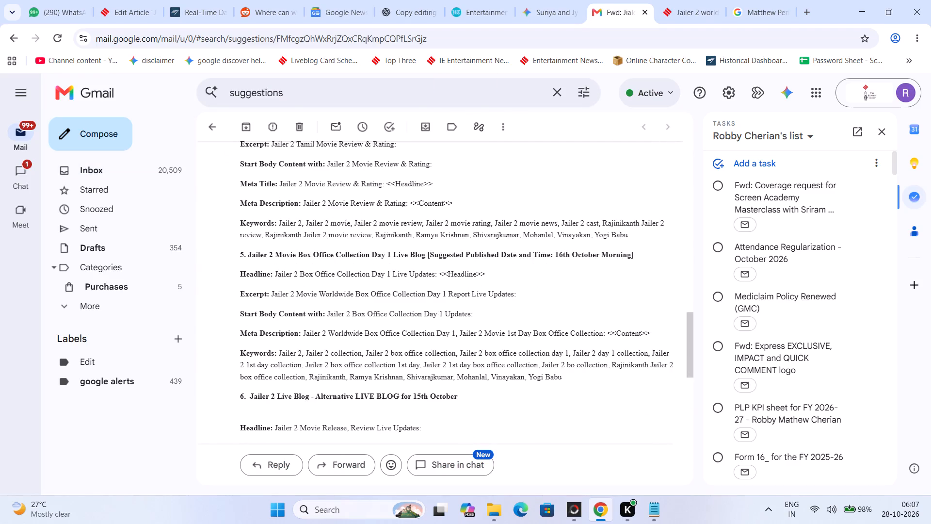
drag(276, 274, 439, 278)
key(ctrl+c)
click(124, 0)
key(ctrl+v)
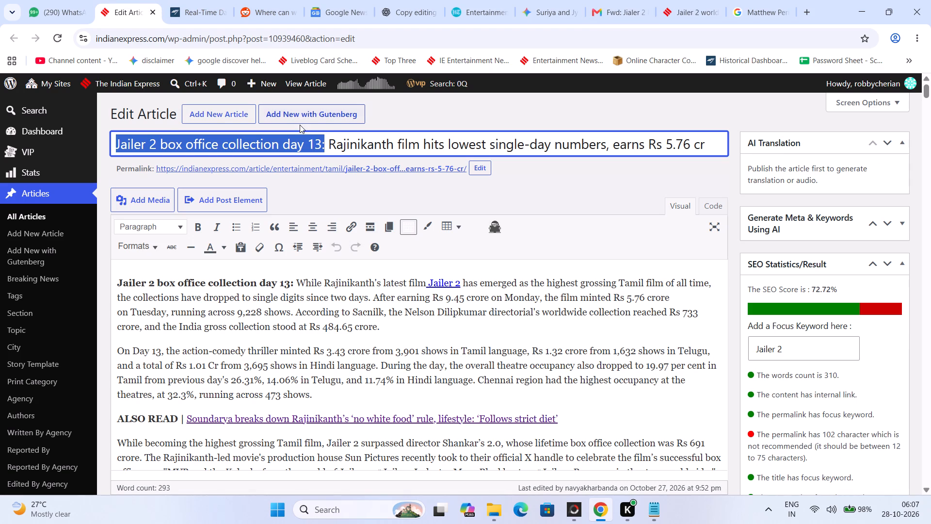
key(BackSpace)
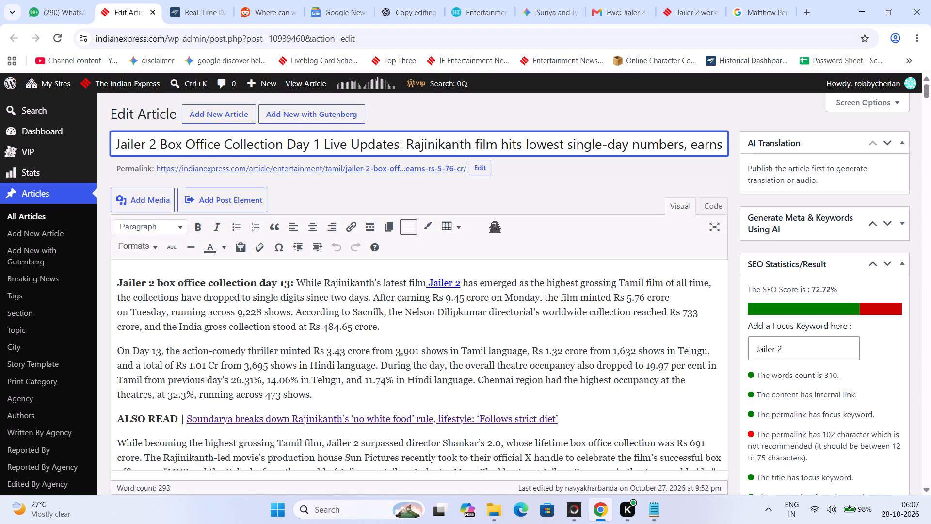
Change the day number in the article title to 13.
click(321, 144)
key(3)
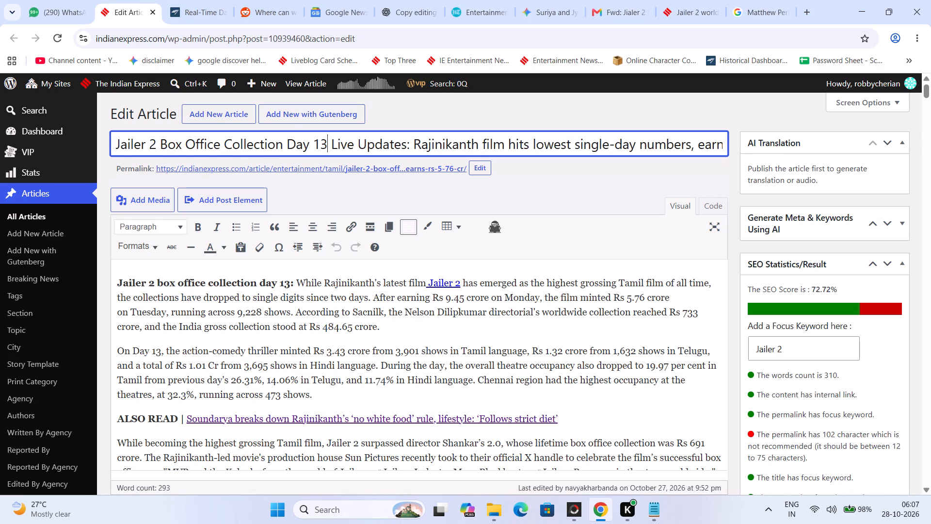
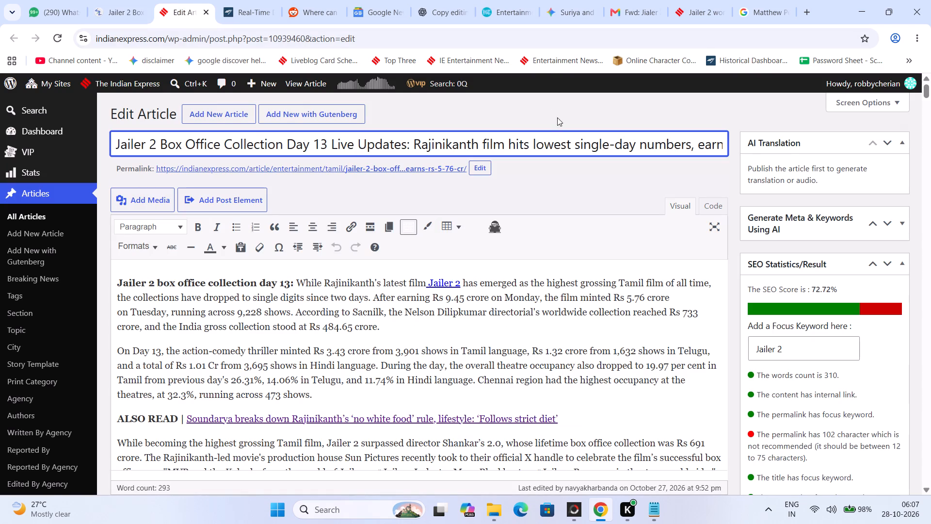
Replace the headline's ending after "Rajinikanth film" with "earns Rs 744 crore".
drag(504, 143, 762, 146)
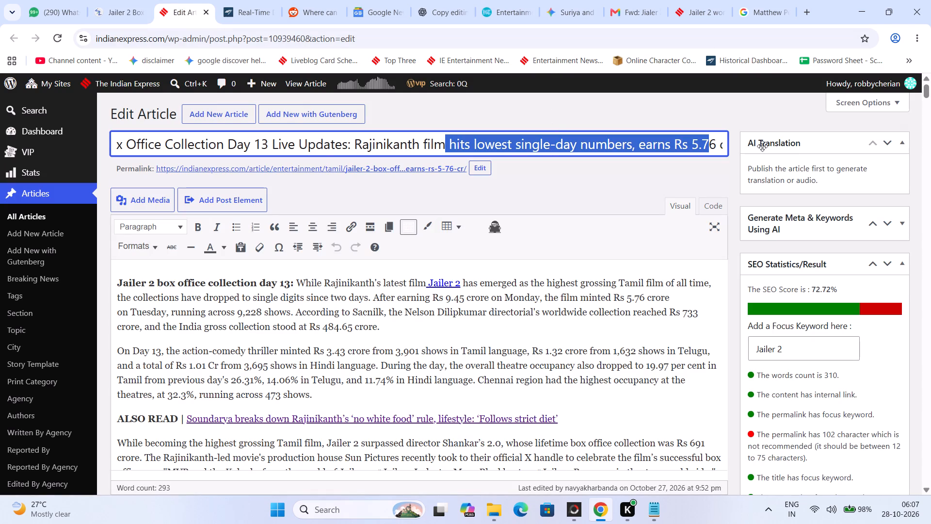
drag(762, 146, 763, 146)
key(space)
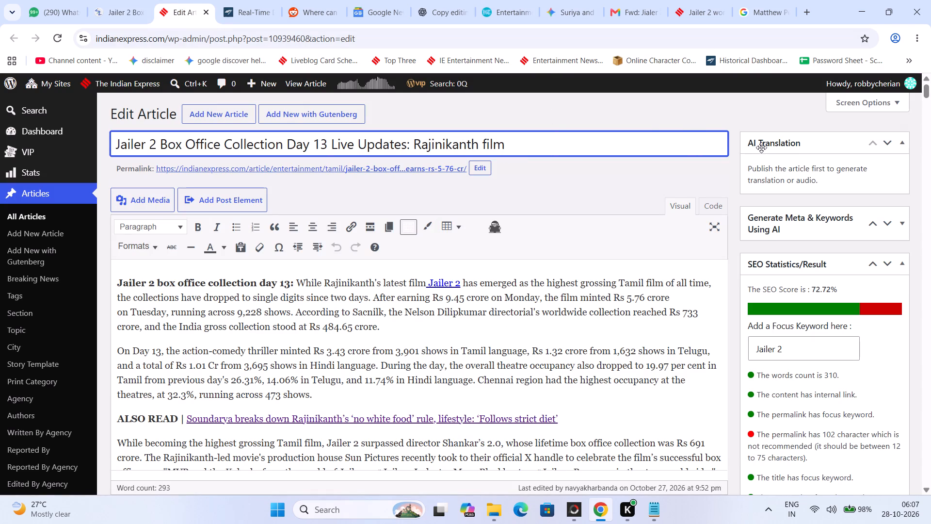
text(earns)
key(space)
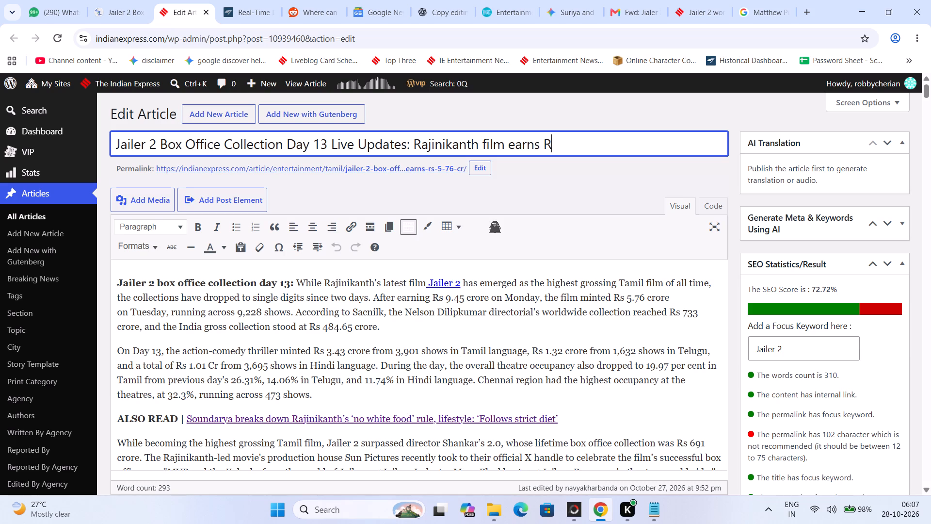
key(BackSpace)
text(44 crore)
Insert "over" before "Rs 744 crore" in the headline.
key(Left)
key(Left)
key(Left)
key(Left)
key(Left)
key(Left)
key(Left)
key(Left)
key(Left)
key(Left)
key(Left)
key(Left)
key(Left)
key(space)
text(onver)
key(BackSpace)
key(BackSpace)
key(BackSpace)
key(BackSpace)
key(BackSpace)
text(over)
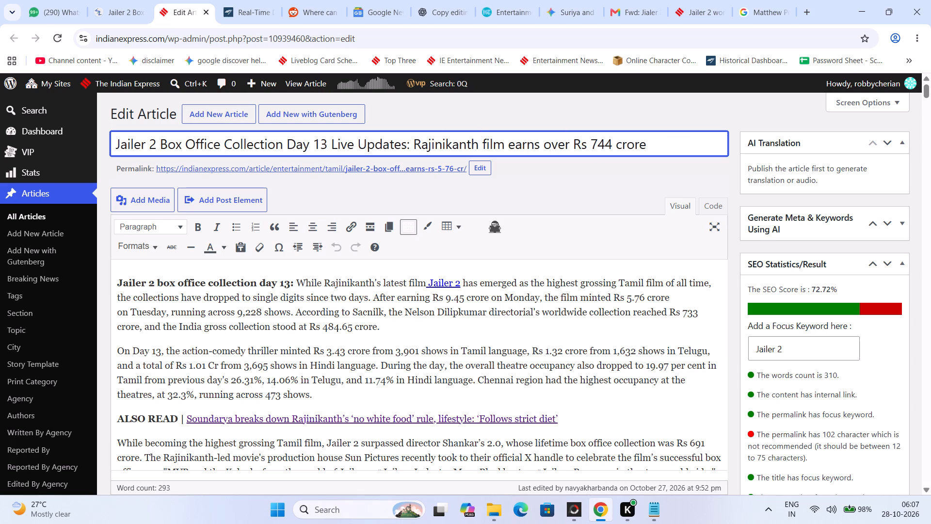
Replace the article's permalink slug with the full headline text, leaving out the word "over".
drag(411, 149, 537, 140)
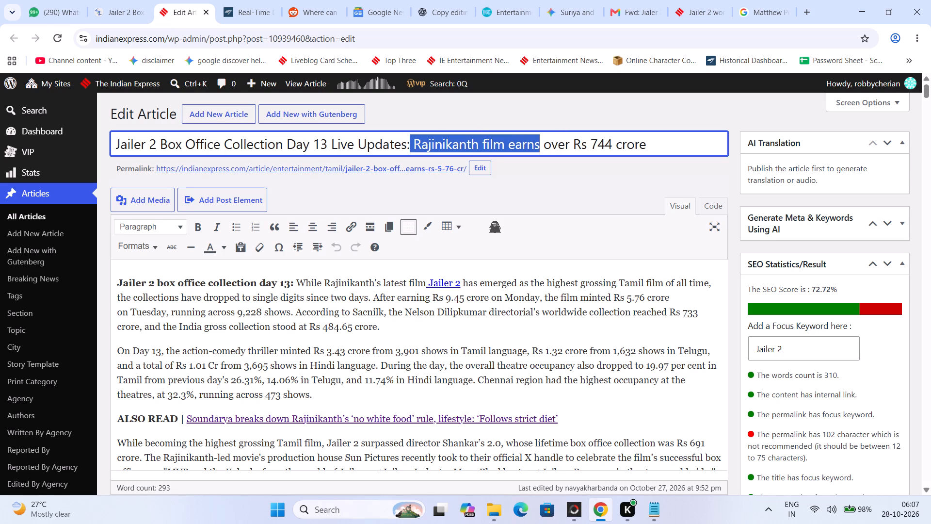
drag(537, 140, 538, 140)
key(ctrl+c)
click(472, 175)
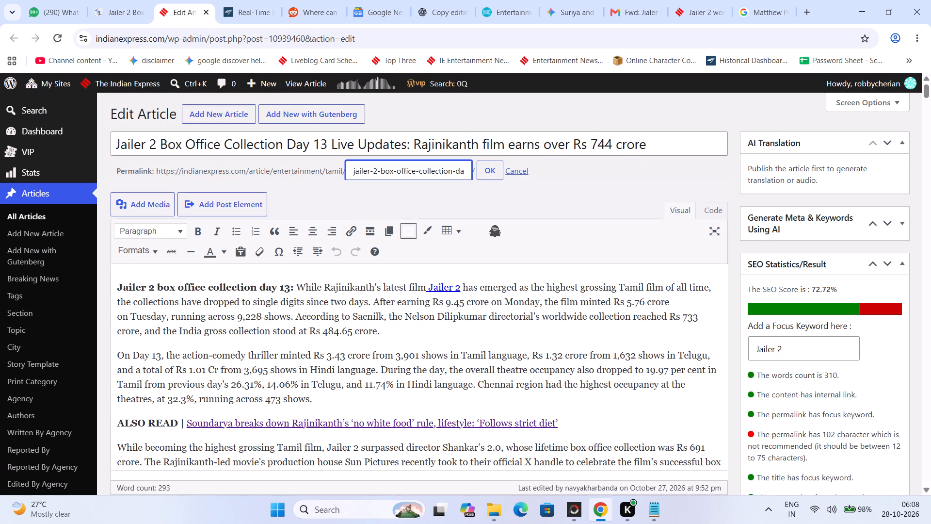
triple_click(663, 148)
key(ctrl+c)
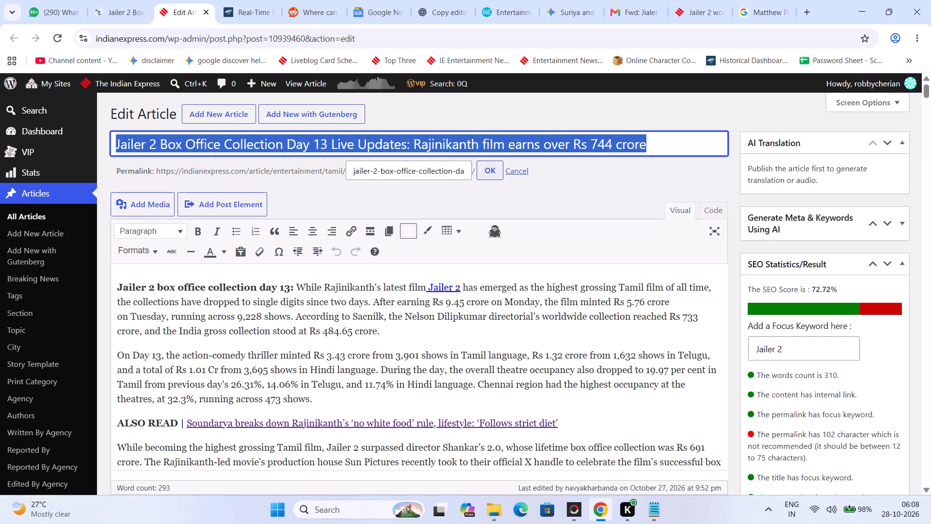
key(ctrl+c)
triple_click(403, 165)
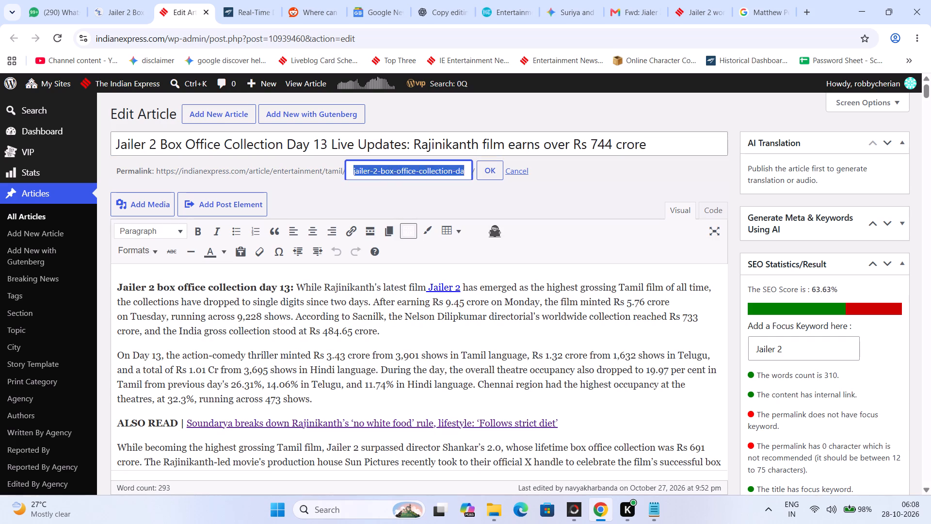
key(ctrl+v)
drag(408, 168, 418, 171)
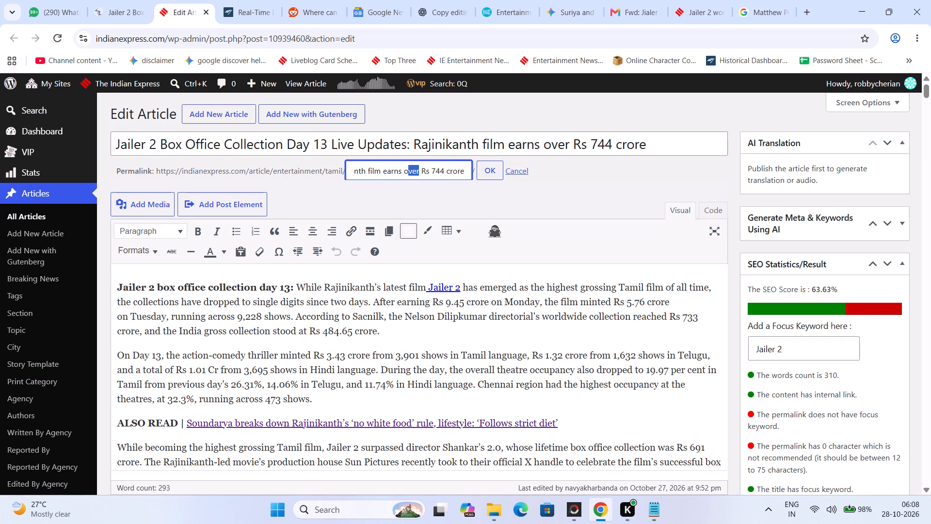
key(BackSpace)
key(BackSpace)
key(BackSpace)
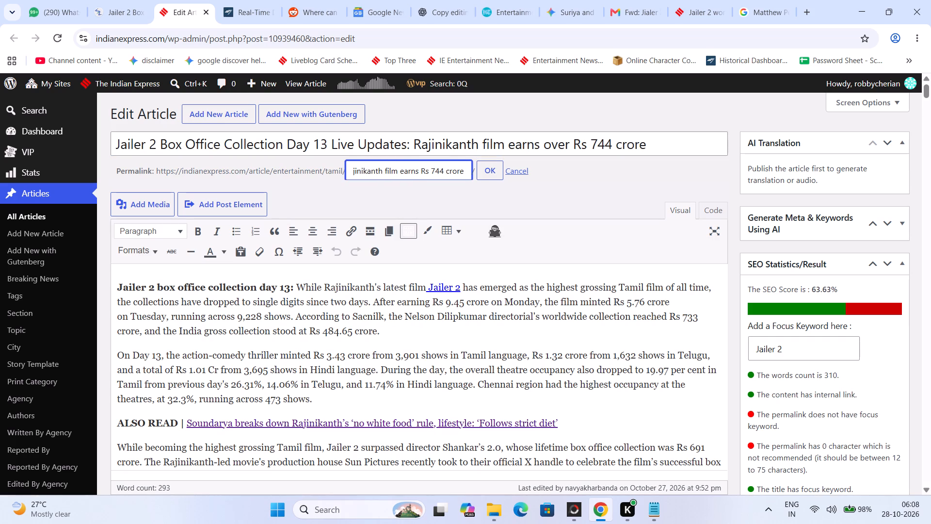
click(479, 177)
Replace the first paragraph's bold lead-in with the Day 1 box office "Start Body Content with" text from the suggestions email, keeping one colon.
click(637, 0)
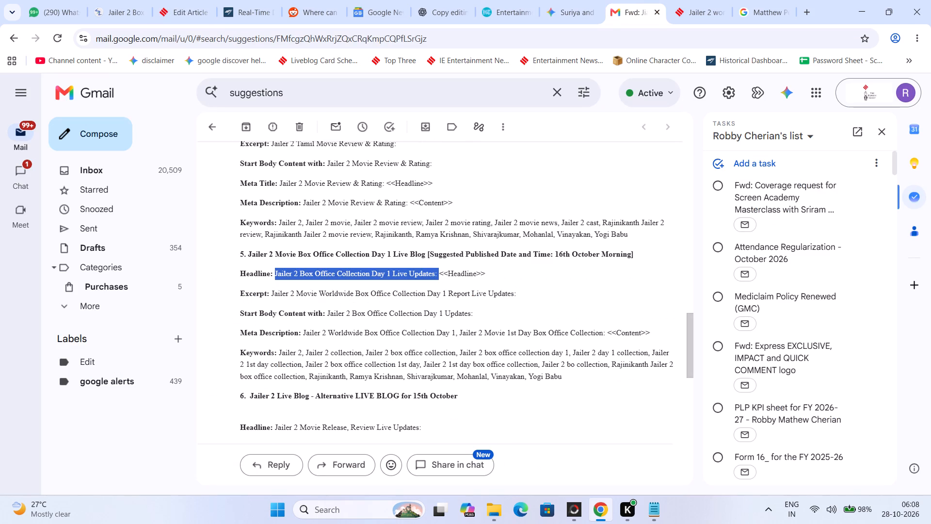
drag(329, 312, 495, 315)
key(ctrl+c)
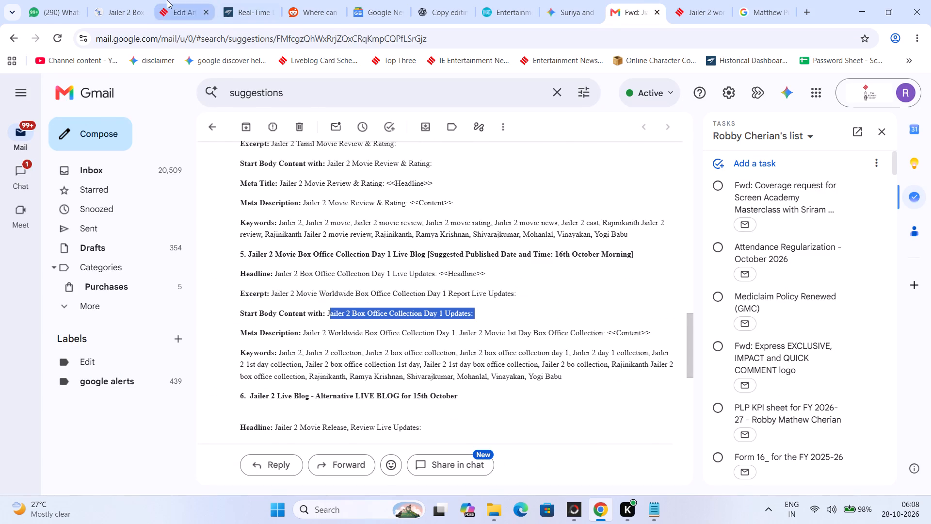
click(167, 0)
drag(288, 282, 275, 282)
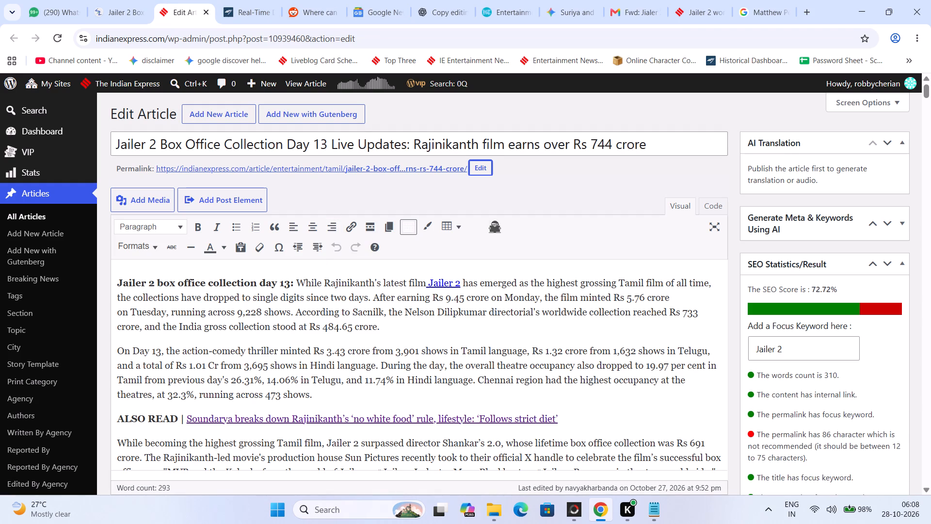
drag(275, 282, 99, 280)
right_click(152, 279)
click(165, 294)
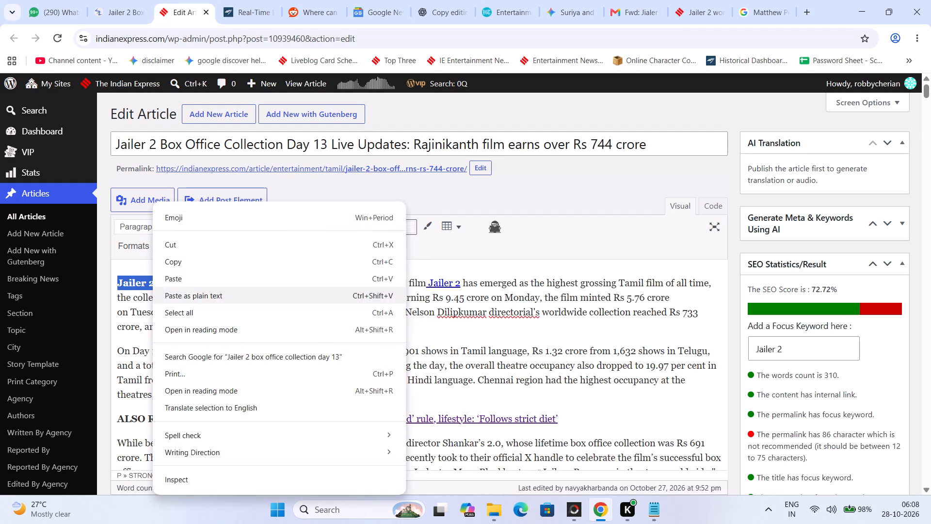
key(BackSpace)
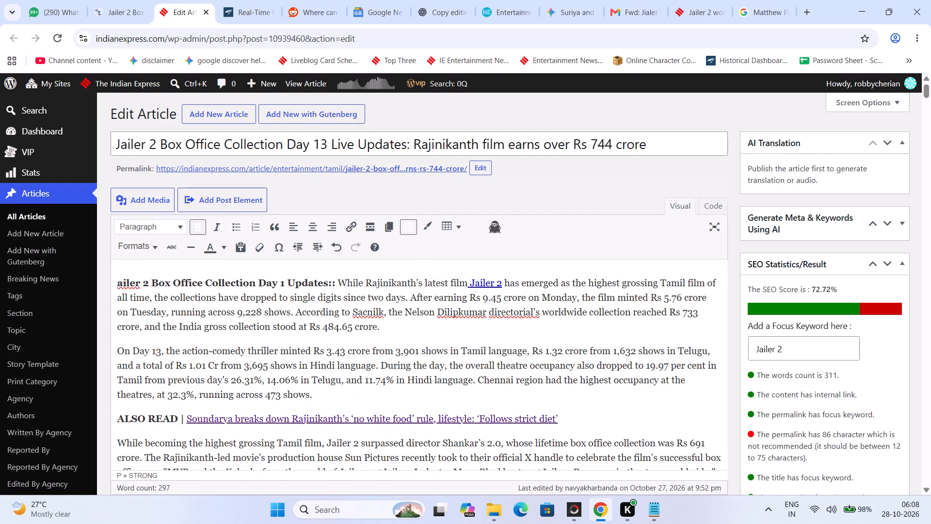
key(BackSpace)
Change the day number in the first paragraph's bold lead-in to 13.
key(Left)
key(Left)
key(Left)
key(Left)
key(Left)
key(Left)
key(Left)
key(Left)
key(Left)
key(Left)
key(Right)
key(Right)
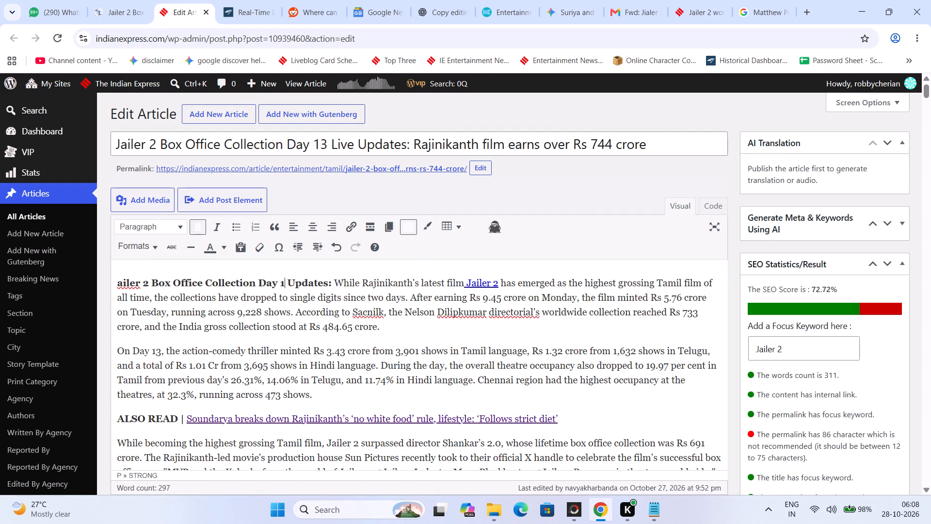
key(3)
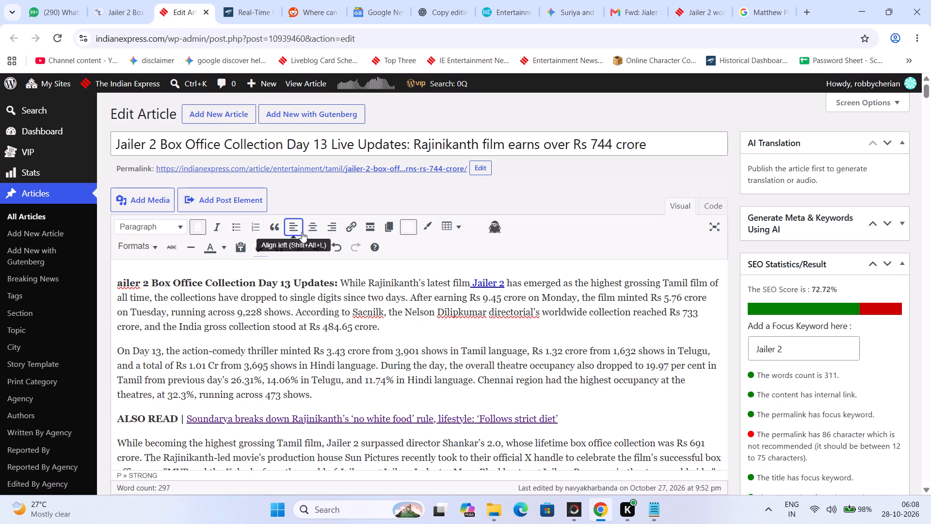
Complete the first paragraph's bold lead-in so it reads "Jailer 2 Box Office Collection Day 13 Updates:".
click(118, 282)
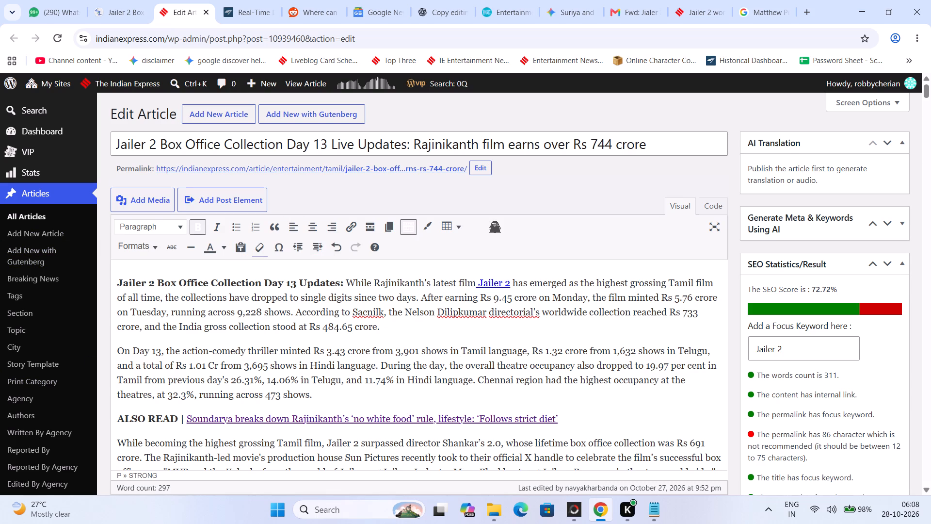
Reword the opening sentence by removing "While" and replacing "has" after the film's name with "recently".
scroll(164, 363, down, 8)
scroll(164, 363, up, 6)
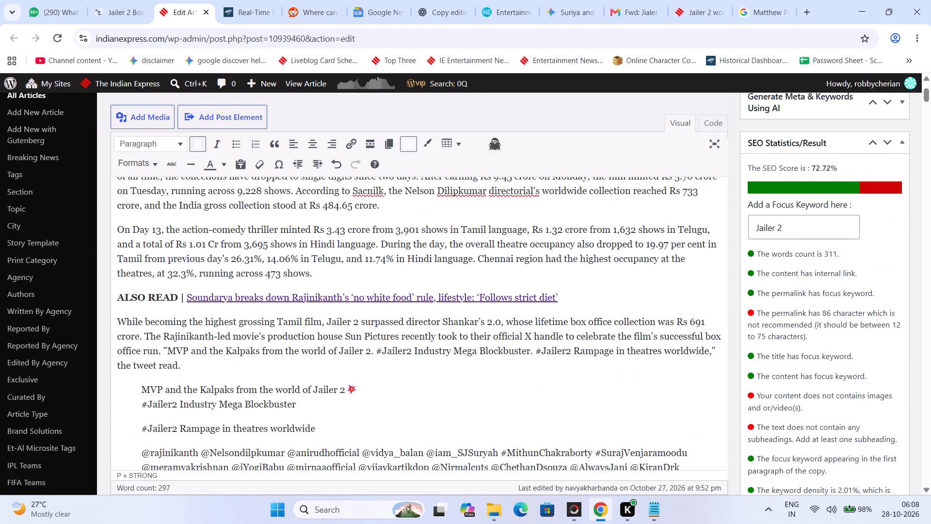
scroll(164, 363, up, 3)
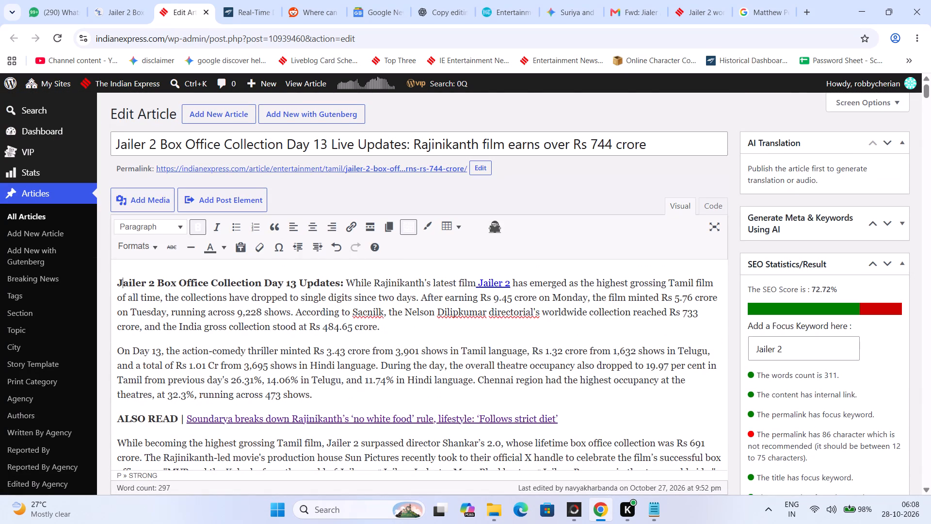
drag(347, 287, 375, 287)
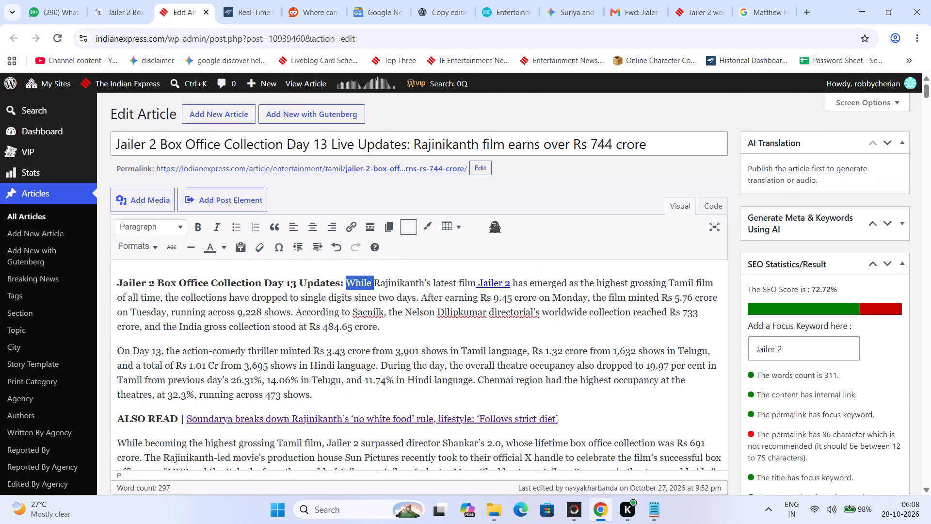
key(BackSpace)
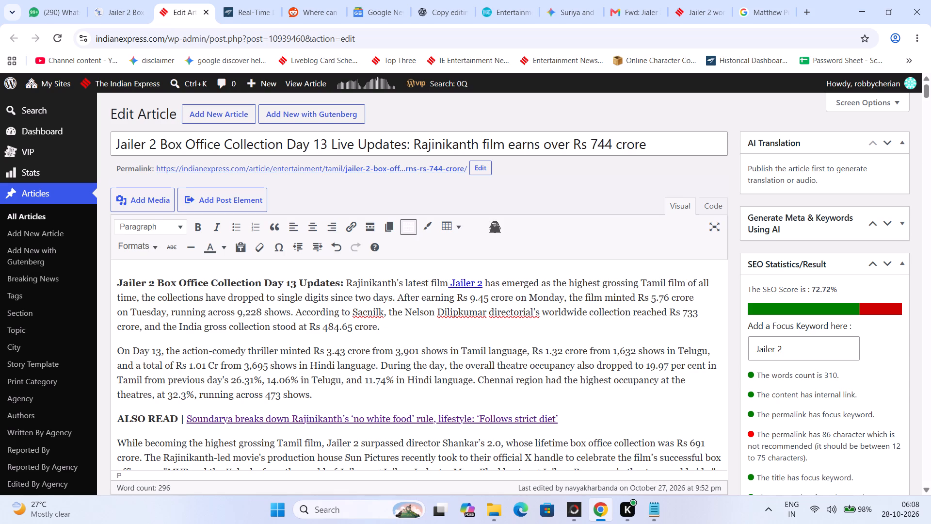
drag(487, 281, 498, 281)
key(BackSpace)
key(BackSpace)
text(recently)
Set the Jailer 2 link in the opening sentence to open in a new tab and update the link.
click(462, 272)
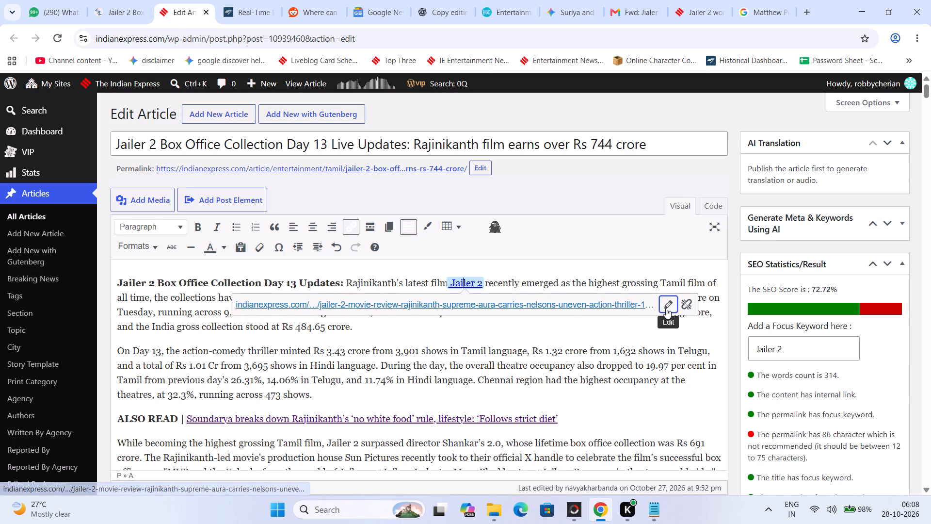
click(666, 308)
click(565, 314)
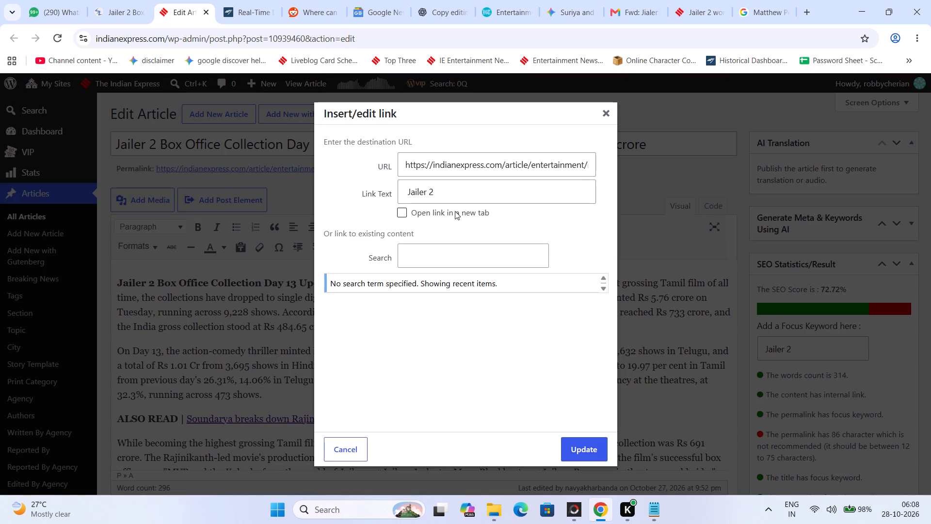
click(455, 211)
click(455, 211)
click(455, 211)
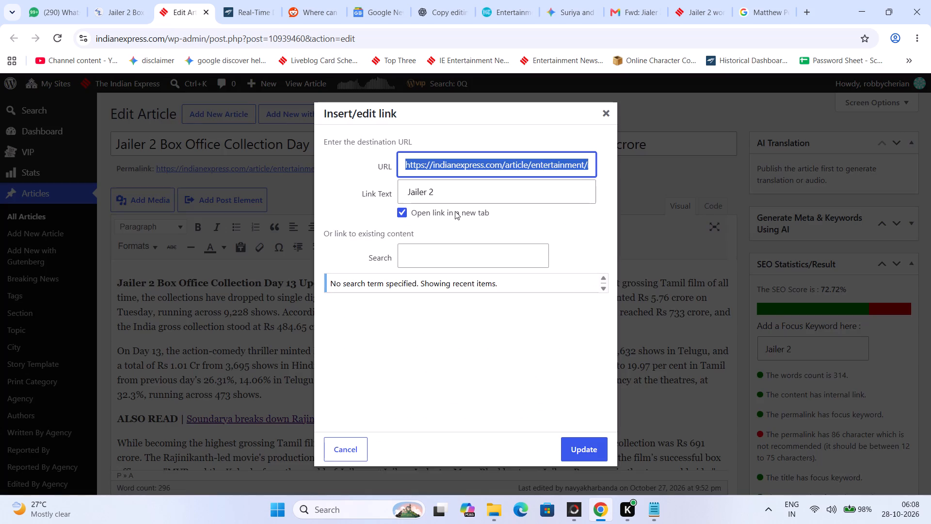
click(581, 449)
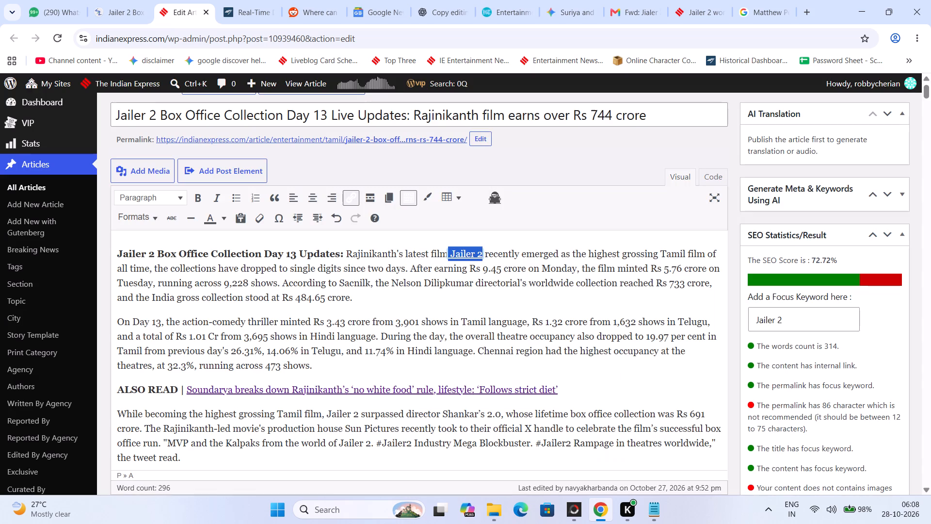
Move the space before "Jailer 2" out of the link so that only the film title is linked.
click(442, 244)
click(446, 249)
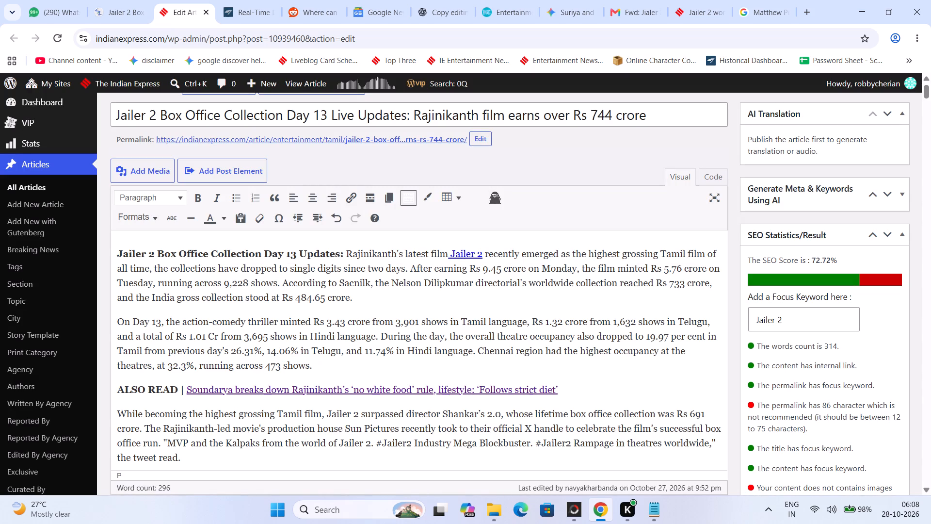
key(Delete)
key(Delete)
key(Left)
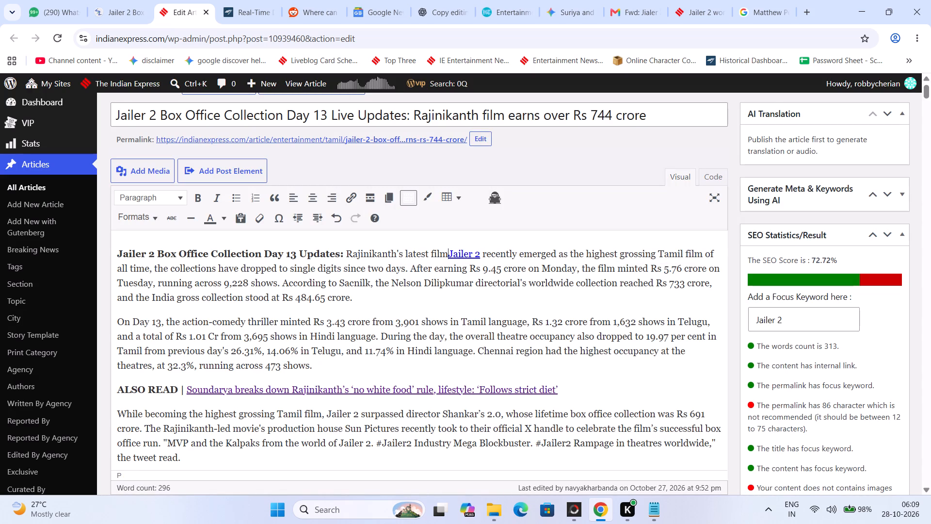
key(space)
End the opening sentence with a full stop after "all time" and start the following one with "However,".
key(Right)
key(Right)
key(Right)
key(Right)
key(Right)
key(Right)
key(Right)
key(Right)
key(Right)
key(Right)
key(Right)
key(Right)
key(Right)
key(Right)
key(Right)
key(Right)
key(Right)
key(Right)
key(Right)
key(Right)
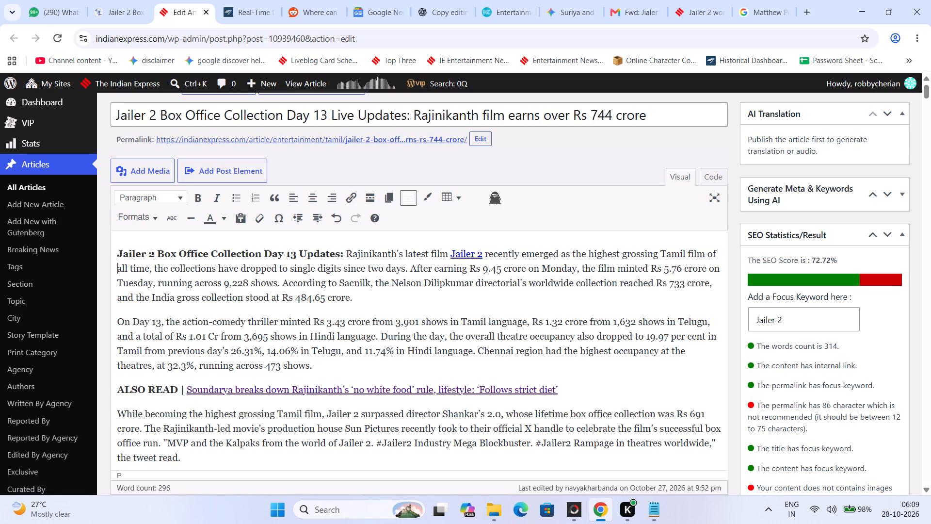
key(Left)
key(BackSpace)
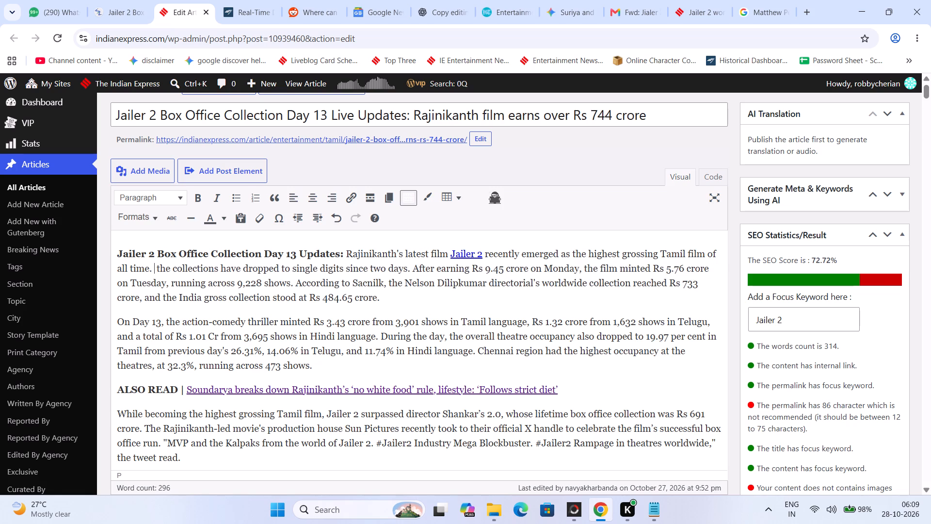
Insert "now" after "the collections have" in the sentence about single-digit earnings.
key(Right)
key(Right)
key(Right)
key(Right)
key(Right)
key(Right)
key(Right)
key(Right)
key(Right)
key(Right)
key(Right)
key(Right)
key(Right)
key(Right)
key(Right)
key(Right)
key(Right)
key(Right)
key(Right)
key(Right)
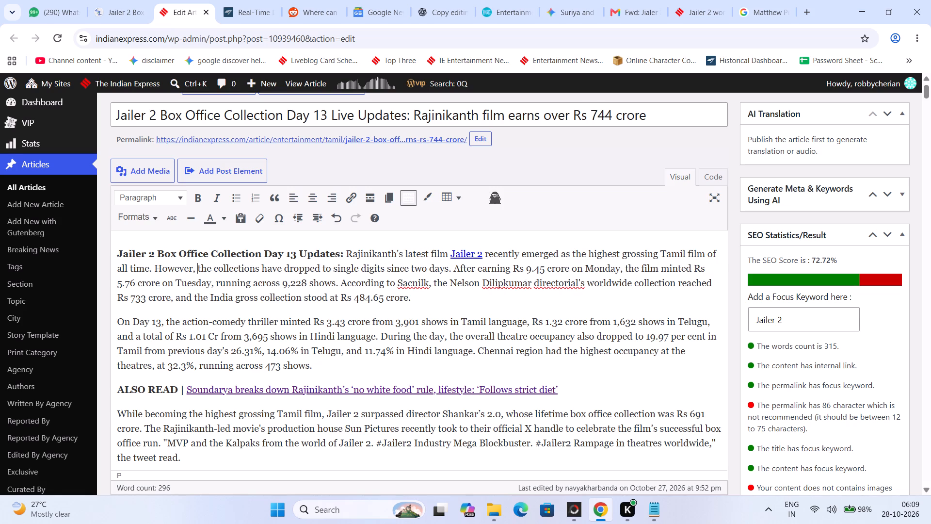
key(Right)
key(Left)
key(space)
text(now)
Remove "since two days" from the collections sentence and end it with a full stop after "single digits".
key(Right)
key(Right)
key(Right)
key(Right)
key(Right)
key(Right)
key(Right)
key(Right)
key(Right)
key(Right)
key(Right)
key(Right)
key(Right)
key(Right)
key(Right)
key(Right)
key(Right)
key(Right)
key(Right)
key(Right)
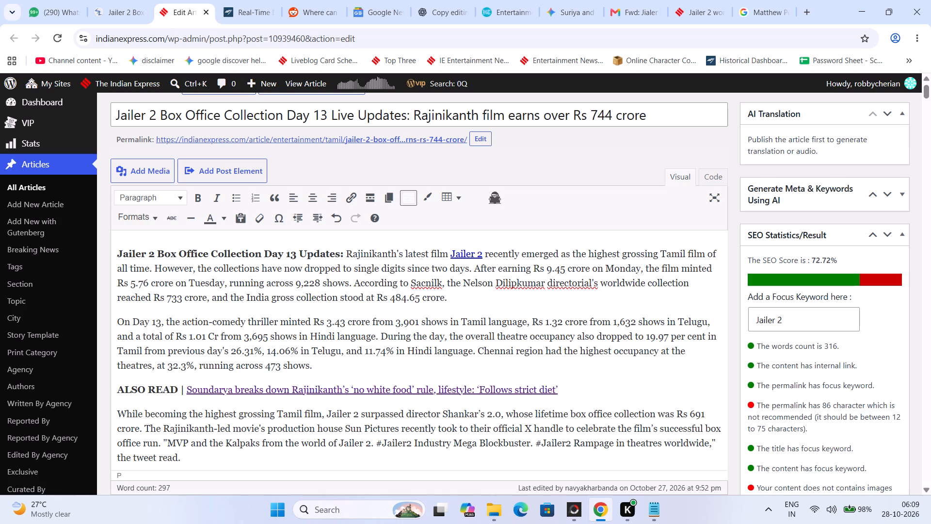
key(Right)
key(Right)
key(Right)
key(BackSpace)
key(BackSpace)
key(BackSpace)
key(BackSpace)
key(BackSpace)
key(BackSpace)
key(BackSpace)
key(BackSpace)
key(BackSpace)
key(BackSpace)
key(BackSpace)
key(BackSpace)
key(BackSpace)
key(BackSpace)
key(BackSpace)
key(BackSpace)
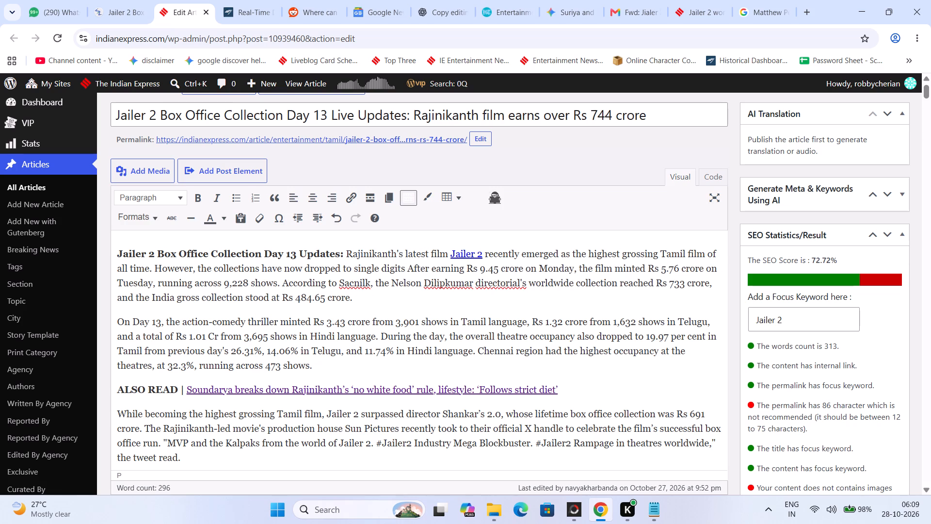
key(BackSpace)
text(.)
key(space)
Check Sacnilk's Day 13 net collection and set the film's Tuesday earnings in the opening paragraph to Rs 7.50 crore.
key(Right)
key(Right)
key(Right)
key(Right)
key(Right)
key(Right)
key(Right)
key(Right)
key(Right)
key(Right)
key(Right)
key(Right)
key(Right)
key(Right)
key(Right)
key(Right)
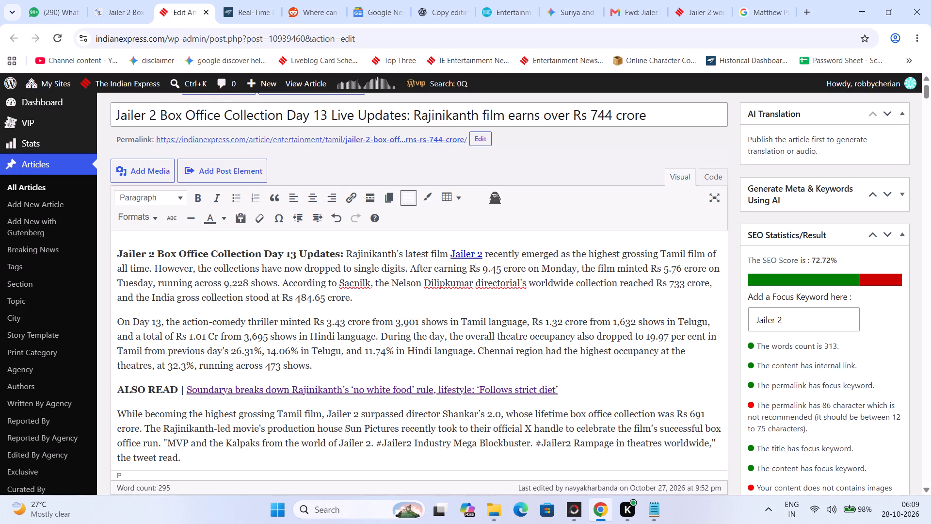
click(94, 0)
click(814, 178)
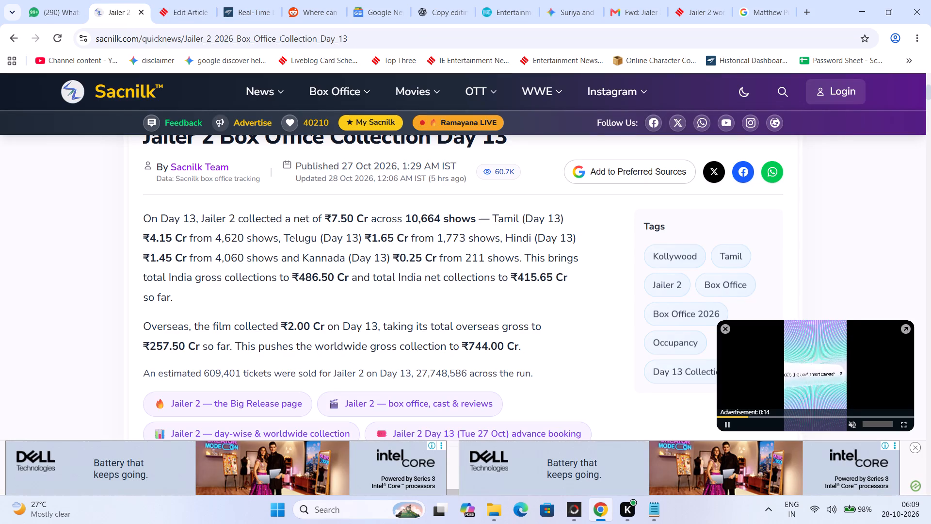
click(170, 0)
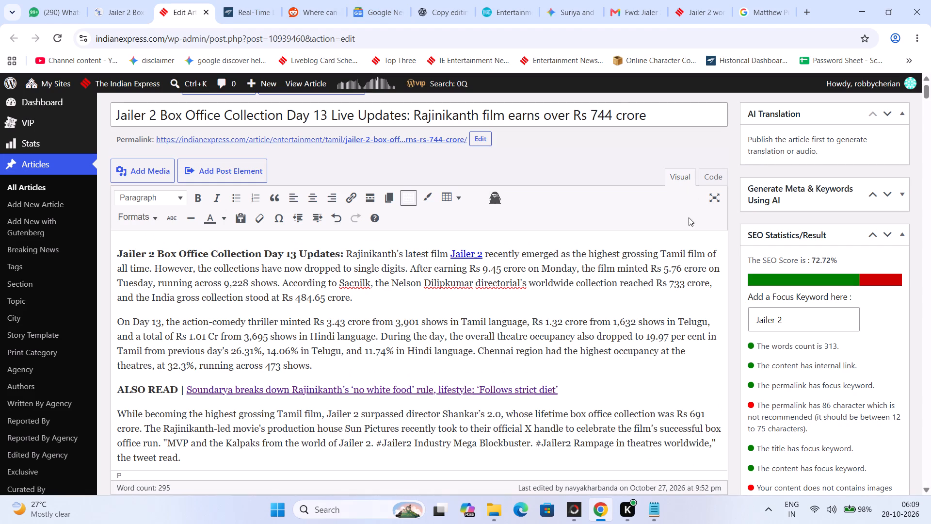
drag(665, 270, 681, 268)
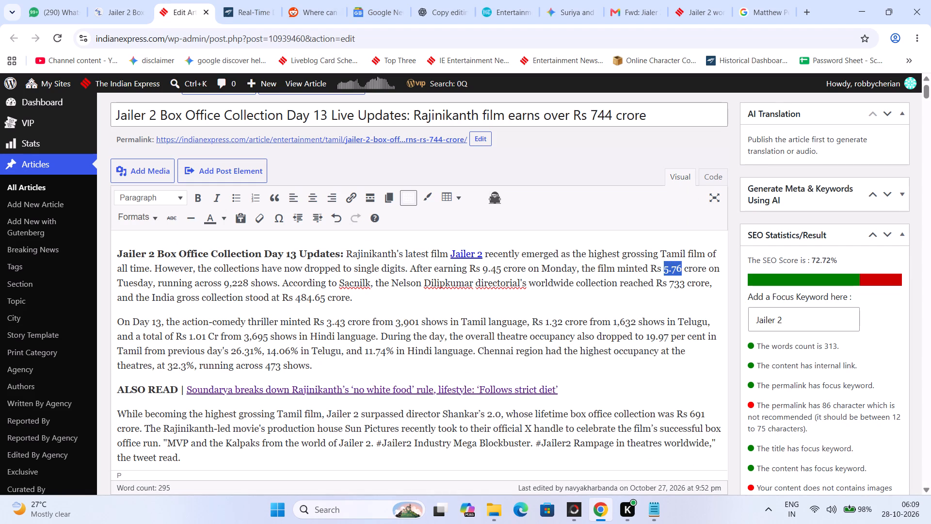
key(7)
key(slash)
key(BackSpace)
text(.50)
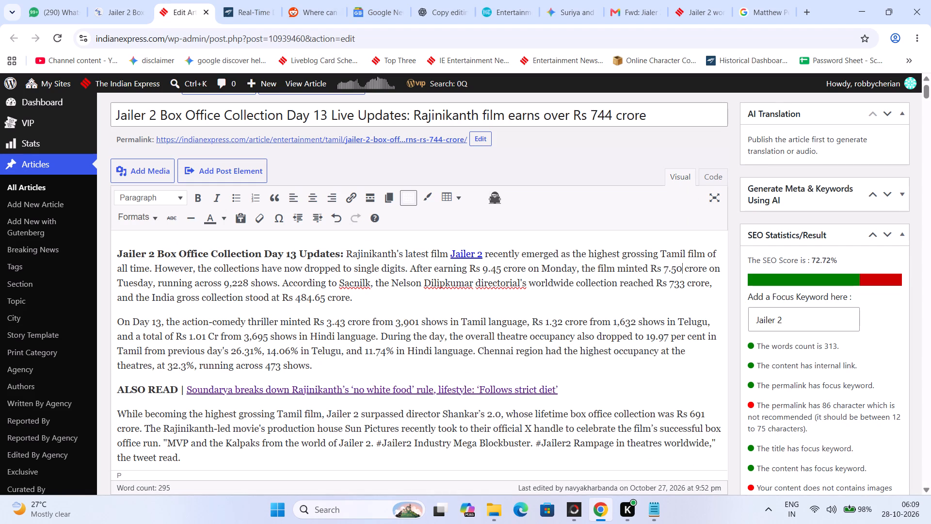
Copy the Day 13 show count from Sacnilk and replace the opening paragraph's number of shows with 10,664.
click(132, 0)
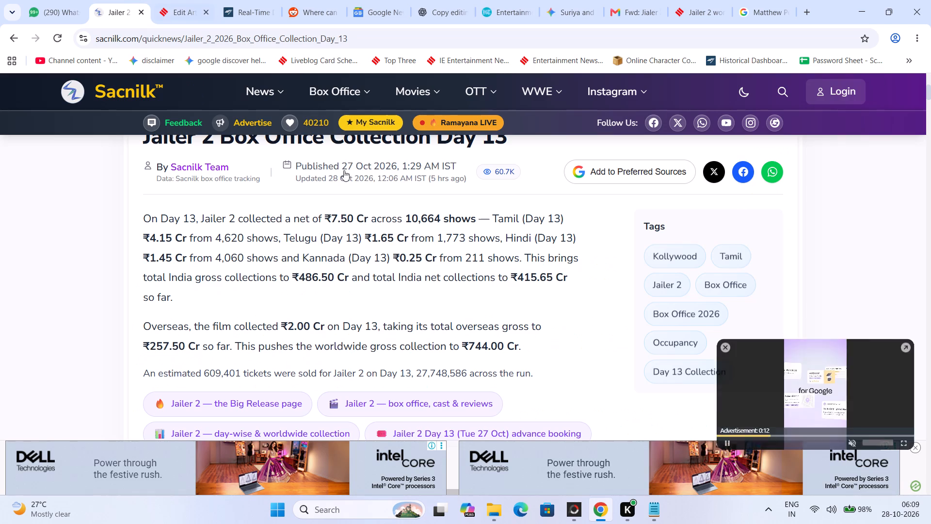
drag(408, 223, 419, 221)
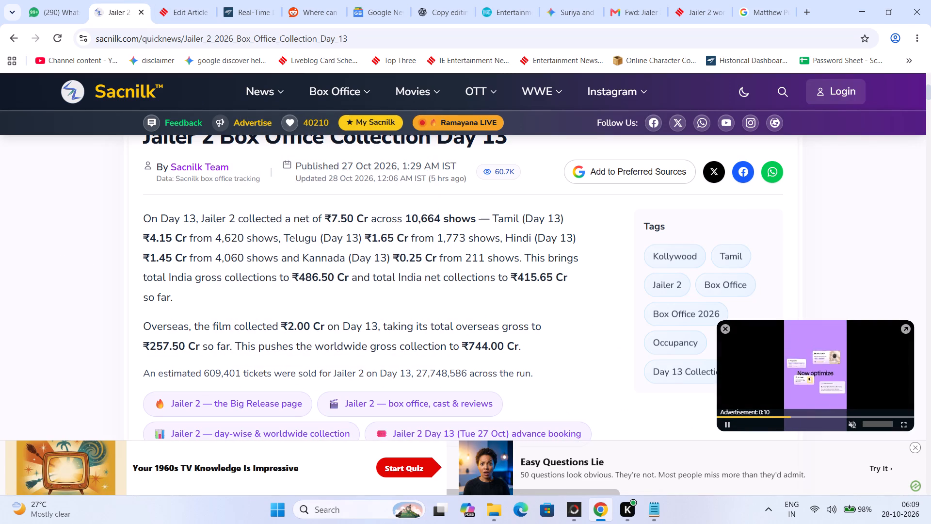
drag(419, 221, 434, 220)
click(438, 222)
drag(438, 223, 410, 223)
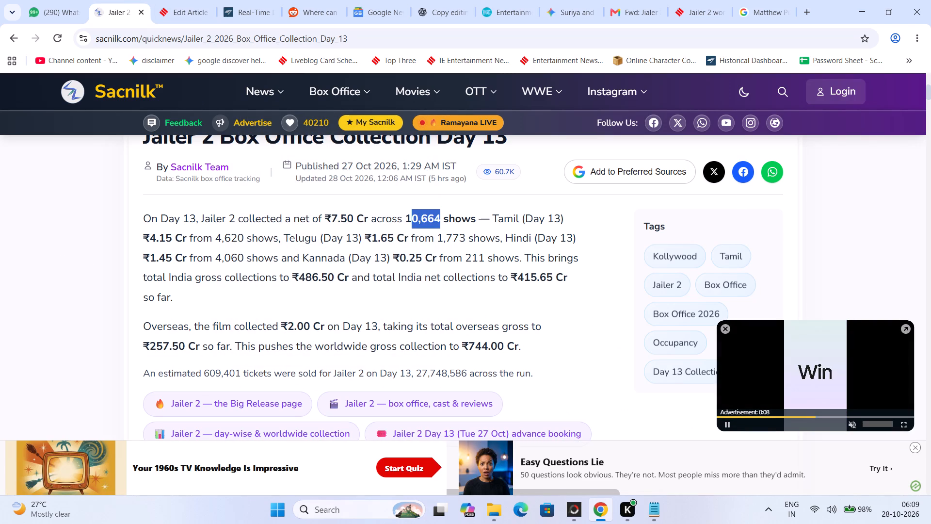
drag(410, 223, 408, 223)
key(ctrl+c)
click(176, 0)
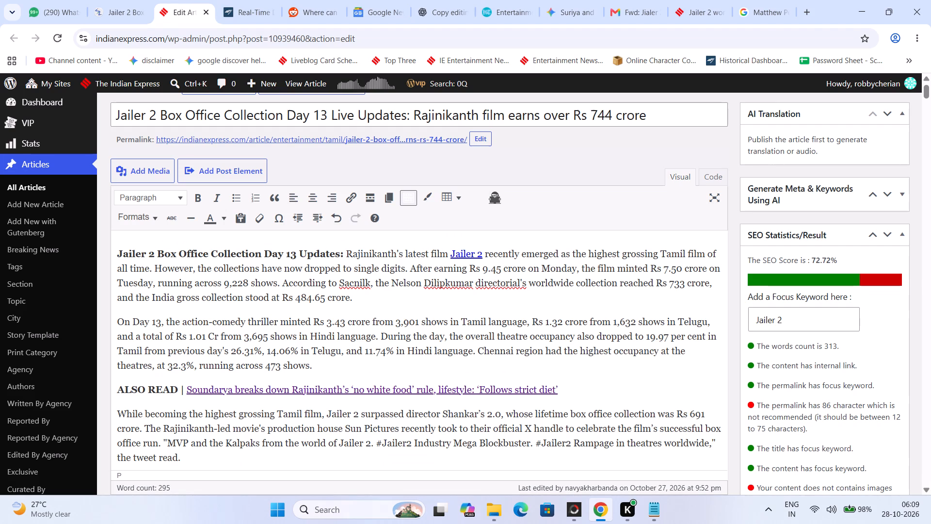
drag(225, 287, 248, 279)
right_click(243, 279)
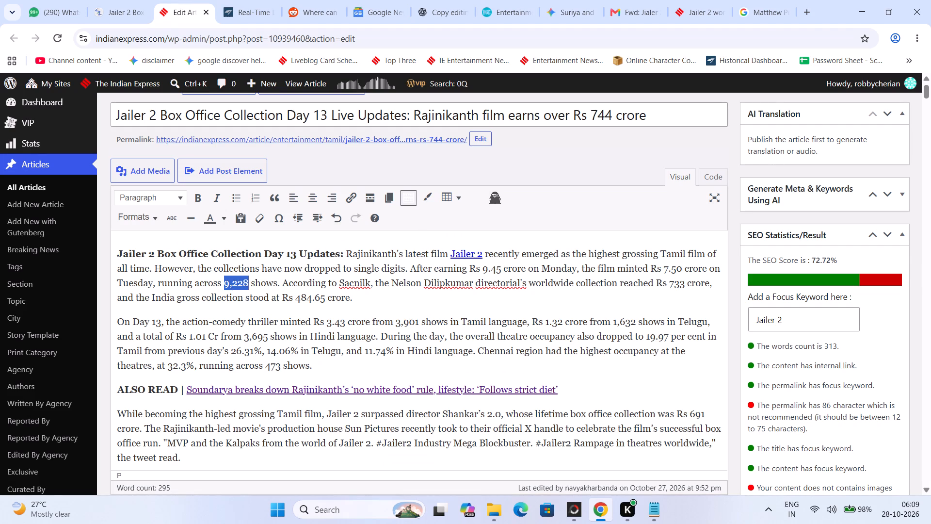
click(275, 295)
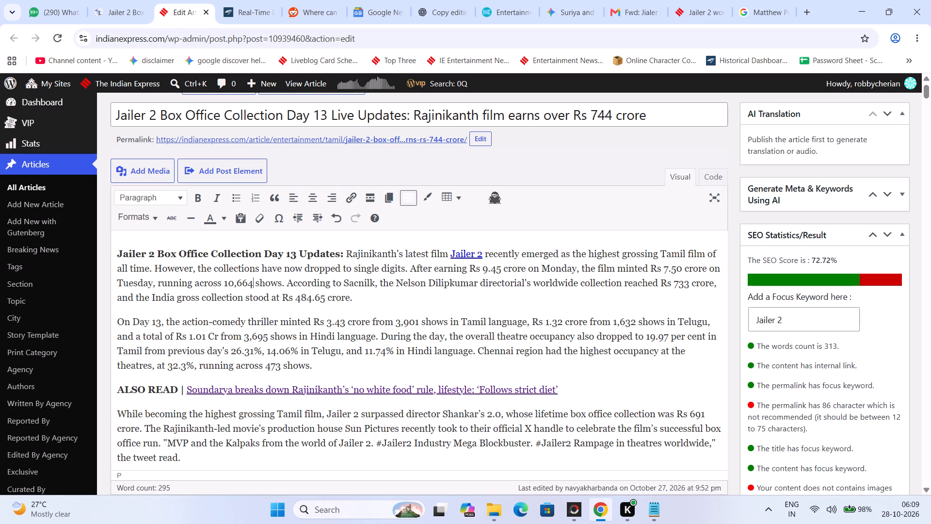
Replace the worldwide and India gross clause after "According to Sacnilk" with Sacnilk's sentence on total India gross and net collections, as plain text.
click(133, 0)
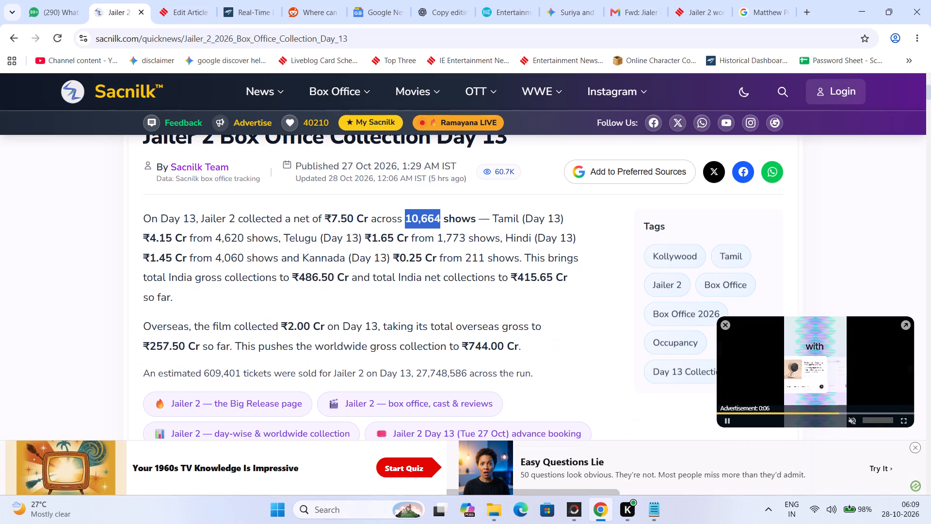
drag(538, 296, 528, 262)
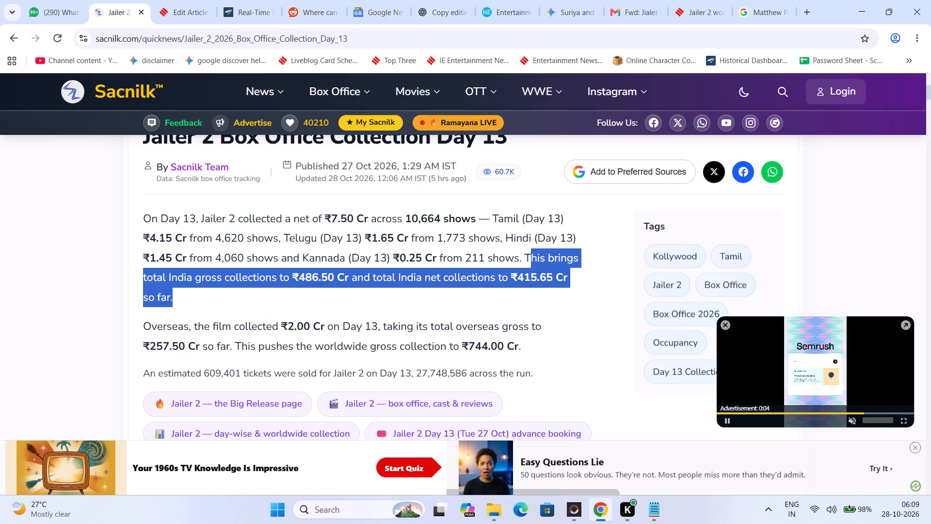
drag(528, 262, 526, 261)
key(ctrl+c)
click(147, 0)
click(164, 0)
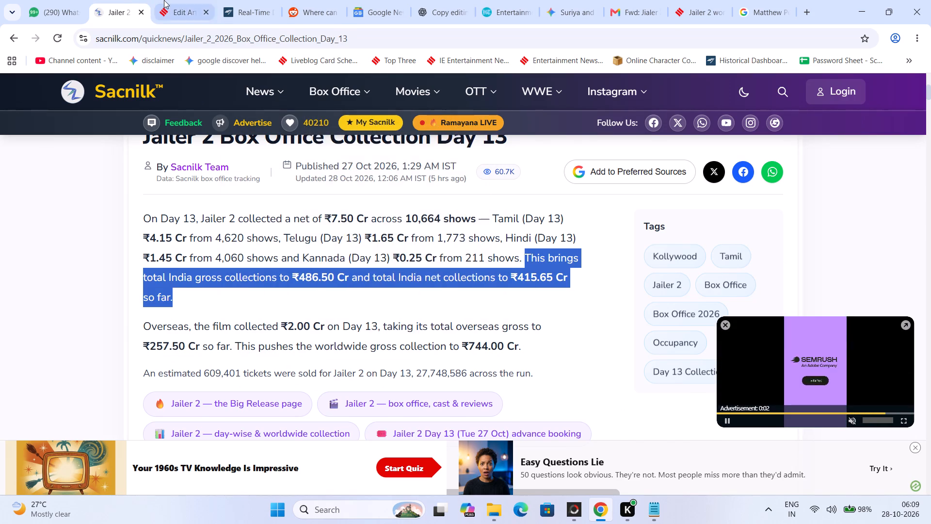
drag(362, 296, 386, 277)
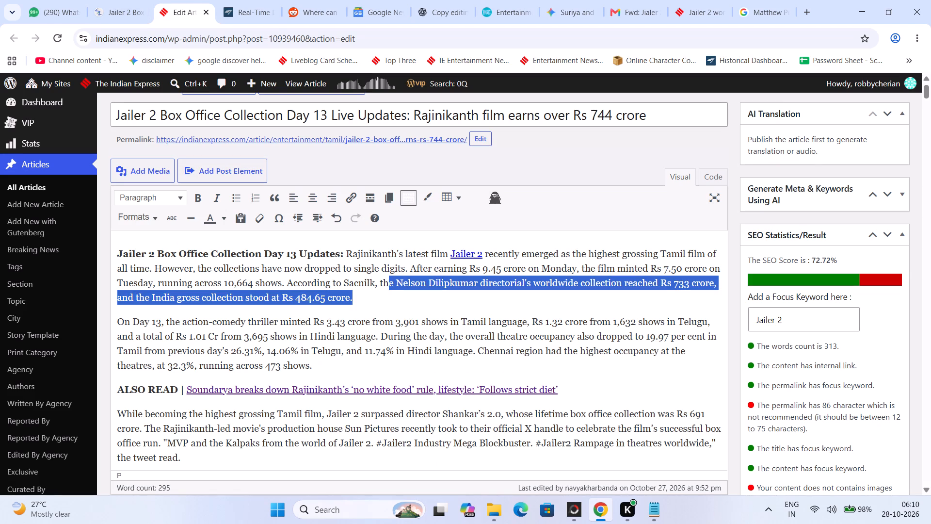
drag(386, 277, 387, 279)
right_click(409, 282)
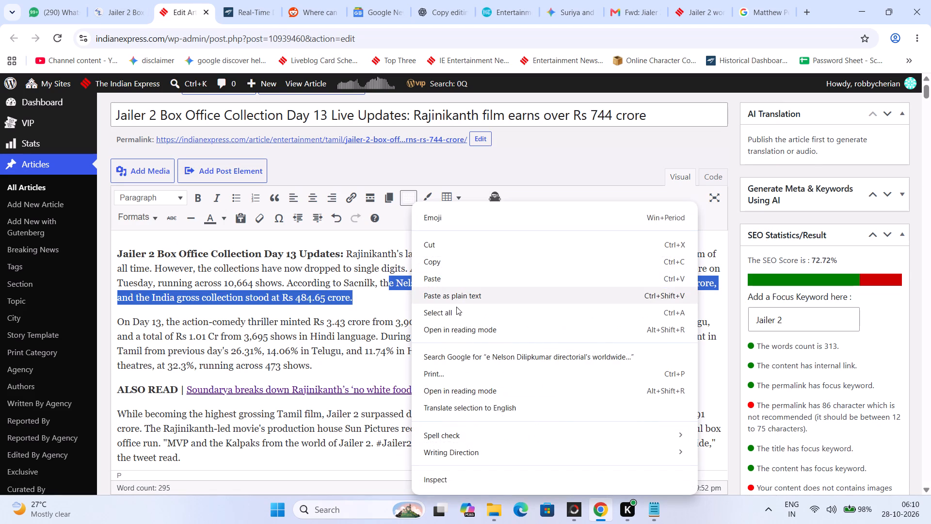
click(462, 298)
Reword the start of the pasted sentence so it reads "According to Sacnilk, this took the total India".
click(389, 282)
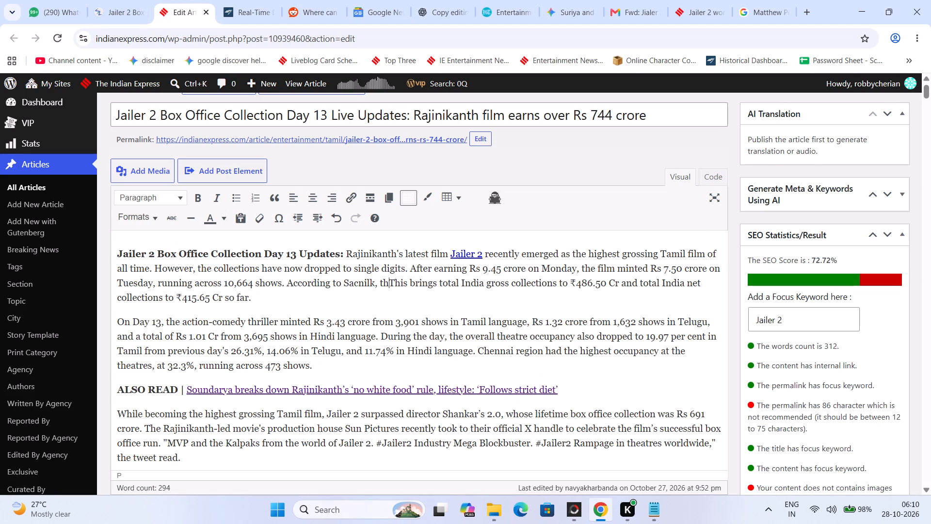
text(is to)
key(Left)
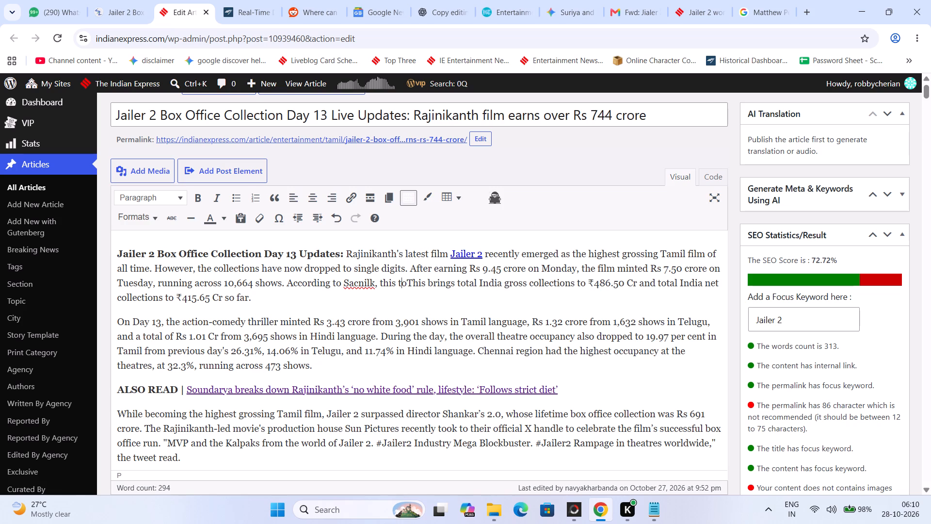
key(Right)
text(ok)
key(space)
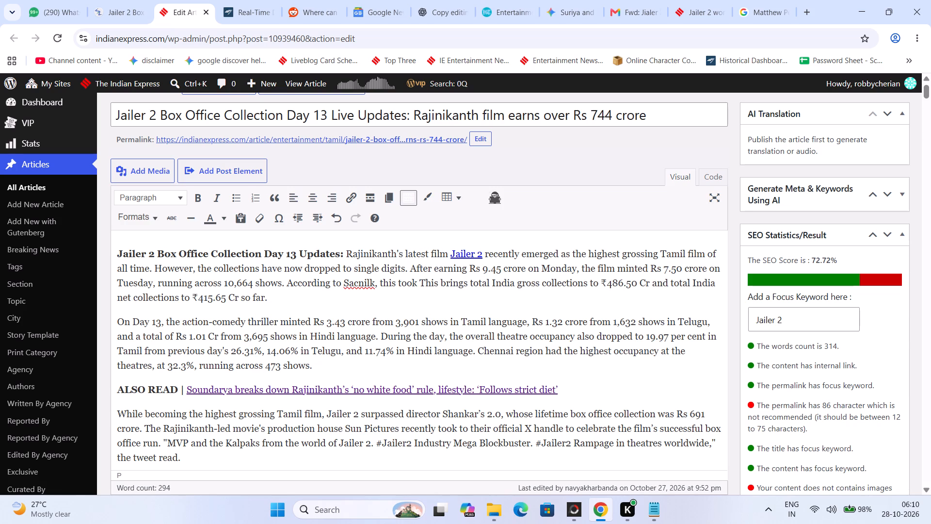
key(Delete)
key(Delete)
key(Delete)
key(Delete)
key(Delete)
key(Delete)
key(Delete)
key(Delete)
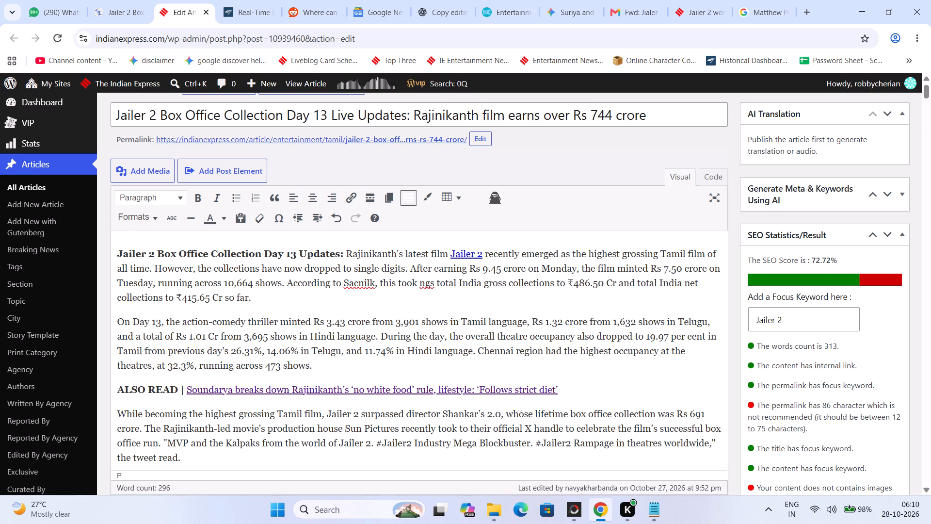
key(Delete)
key(Delete)
key(Delete)
text(the)
Restyle the India gross wording as "collection to Rs 486.50 crore", with singular "collection", Rs for the rupee sign and "crore" for Cr.
key(Right)
key(Right)
key(Right)
key(Right)
key(Right)
key(Right)
key(Right)
key(Right)
key(Right)
key(Right)
key(Right)
key(Right)
key(Right)
key(Right)
key(Right)
key(Right)
key(Right)
key(Right)
key(Right)
key(Right)
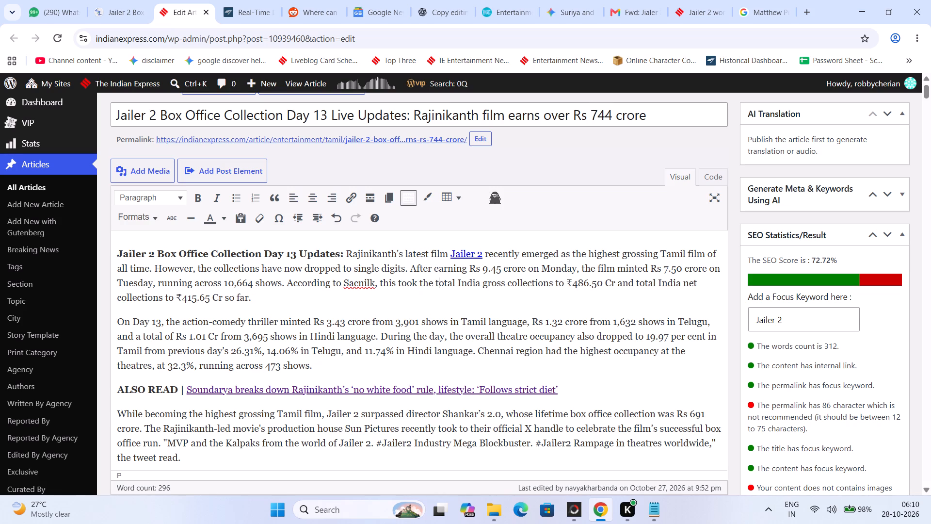
key(Right)
key(BackSpace)
key(Right)
key(Right)
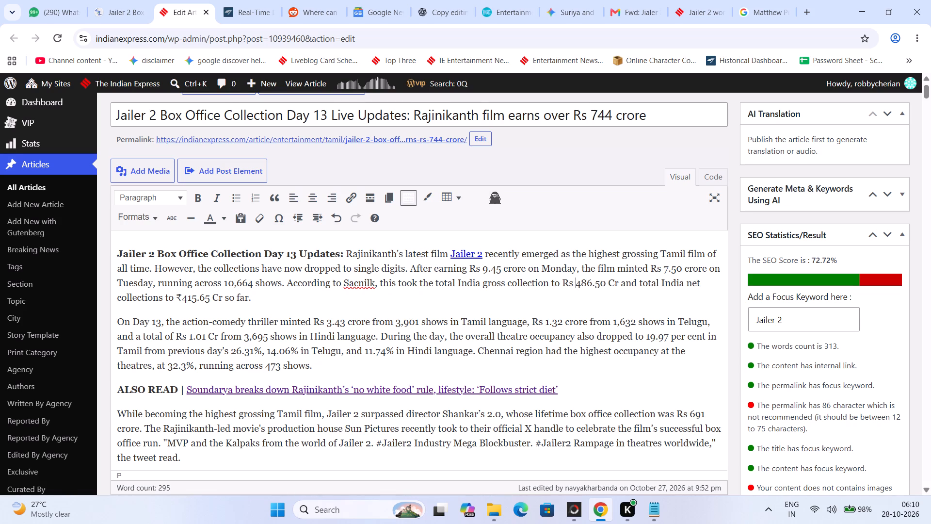
key(Right)
key(Right)
key(Right)
key(Right)
key(Right)
key(Right)
key(Right)
key(Right)
key(Right)
key(BackSpace)
key(BackSpace)
text(crore)
Restyle the India net wording as "collection to Rs 415.65 crore" and remove "so far" from the end of the sentence.
key(Right)
key(Right)
key(Right)
key(Right)
key(Right)
key(Right)
key(Right)
key(Right)
key(Right)
key(Right)
key(Right)
key(Right)
key(Right)
key(Right)
key(Right)
key(Right)
key(Right)
key(Right)
key(Right)
key(Right)
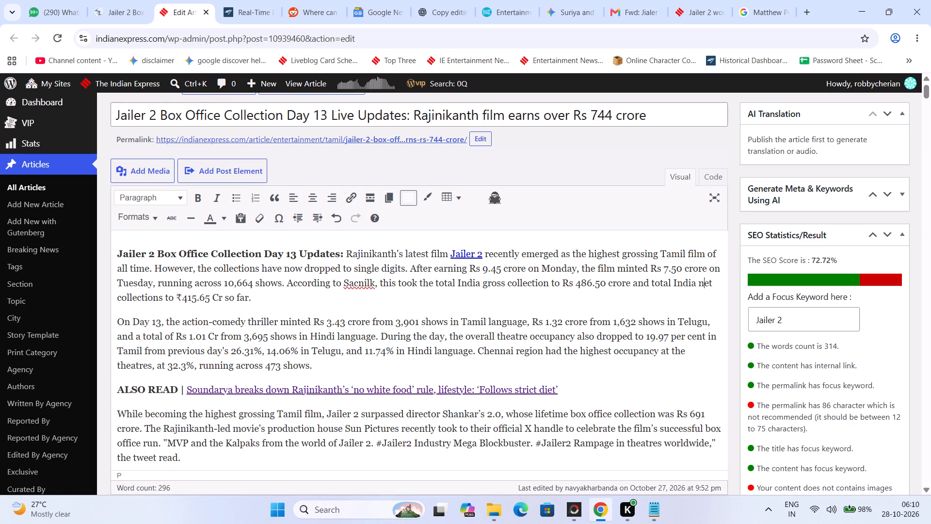
key(Right)
key(BackSpace)
key(Right)
key(Right)
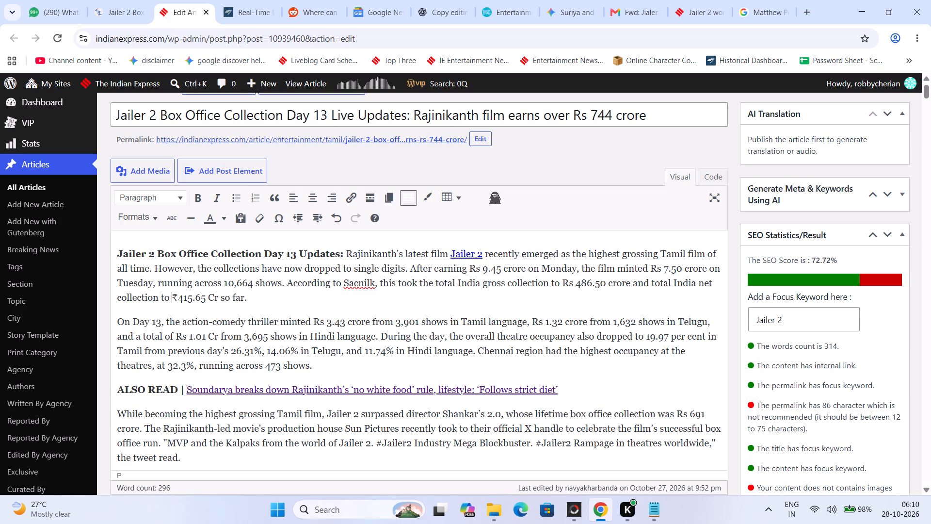
key(Right)
key(Right)
key(Right)
key(Right)
key(Right)
key(Right)
key(Right)
key(Right)
key(Right)
key(Right)
key(Right)
key(Right)
key(Right)
key(Right)
key(Right)
key(Right)
key(Right)
key(Right)
key(Right)
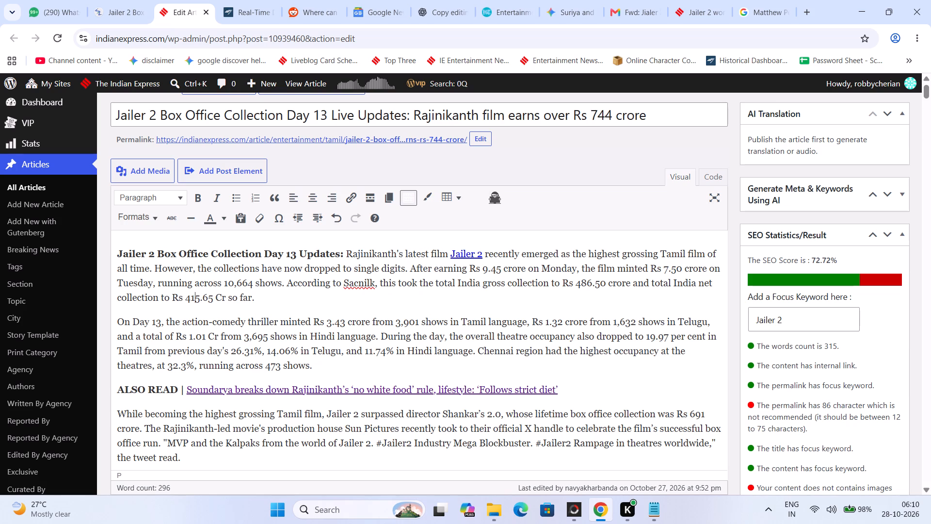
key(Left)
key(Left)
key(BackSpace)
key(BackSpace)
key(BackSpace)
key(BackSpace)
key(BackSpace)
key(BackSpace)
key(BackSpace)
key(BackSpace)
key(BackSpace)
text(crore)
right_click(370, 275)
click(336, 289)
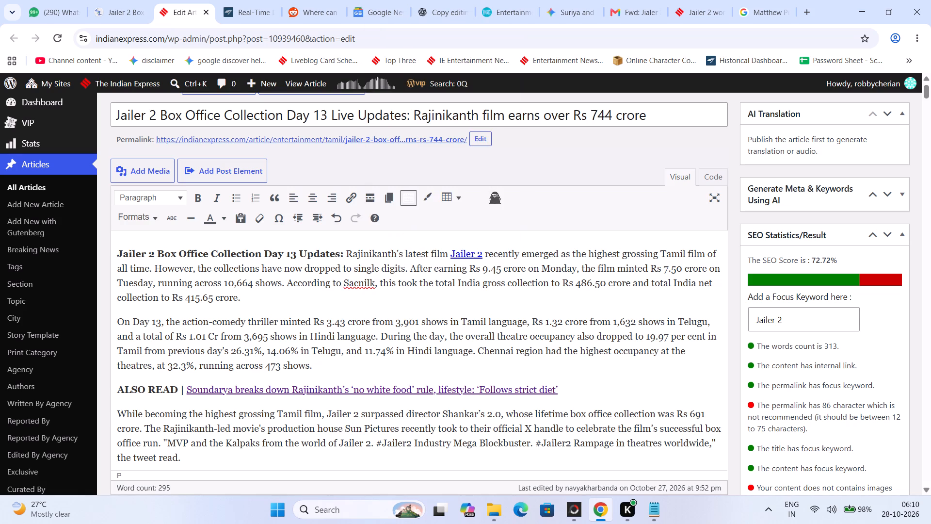
Insert "trade tracker" before "Sacnilk" in the article's opening paragraph.
click(344, 286)
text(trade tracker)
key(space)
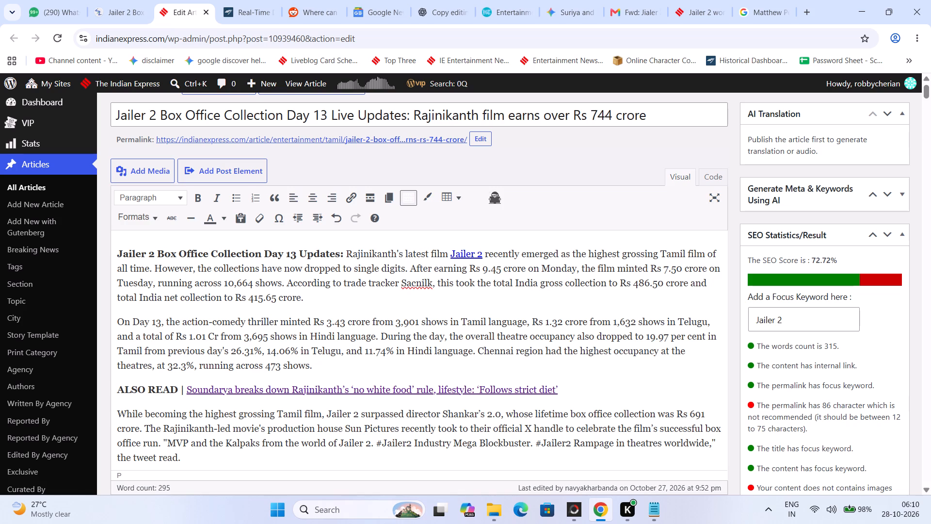
Add a sentence at the end of the opening paragraph beginning "Worldwide, the gross collection stands".
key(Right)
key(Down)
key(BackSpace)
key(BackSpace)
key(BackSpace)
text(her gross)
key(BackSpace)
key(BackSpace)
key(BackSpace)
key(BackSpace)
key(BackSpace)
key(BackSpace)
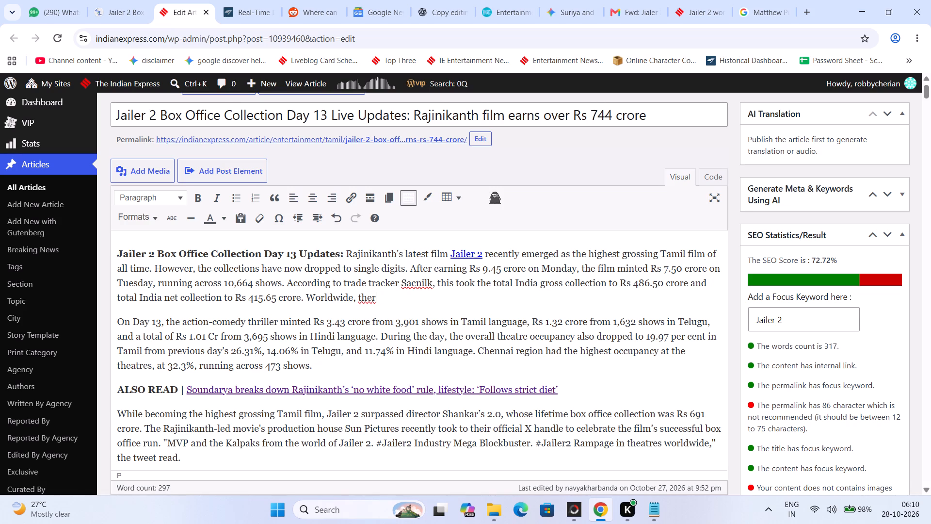
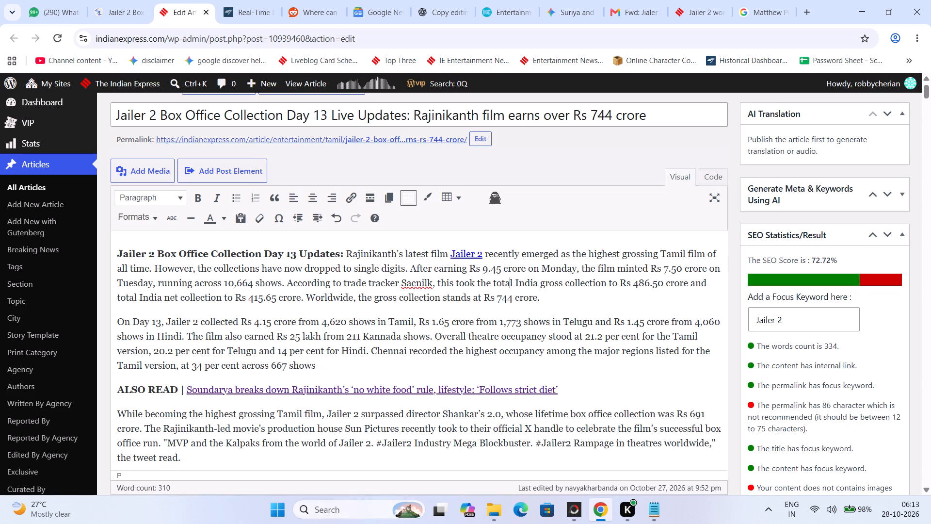
drag(546, 295, 484, 255)
right_click(499, 252)
click(543, 298)
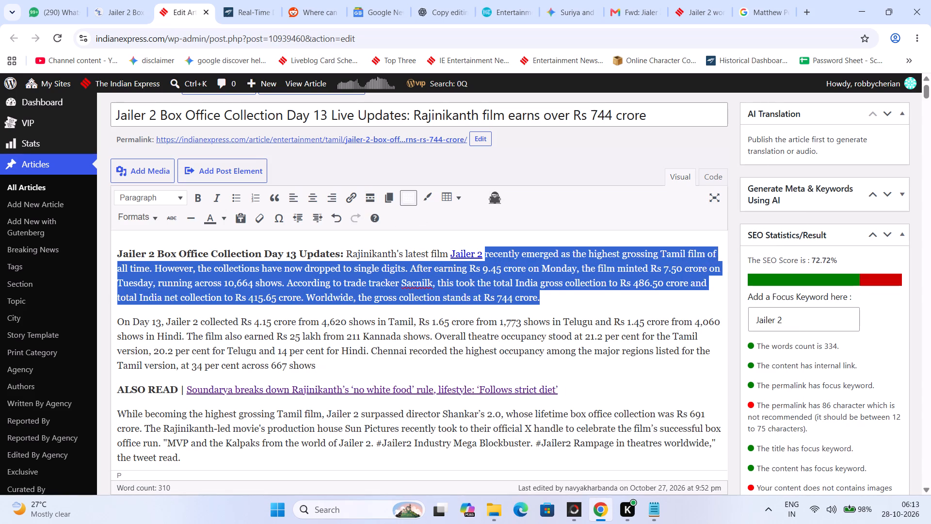
click(484, 248)
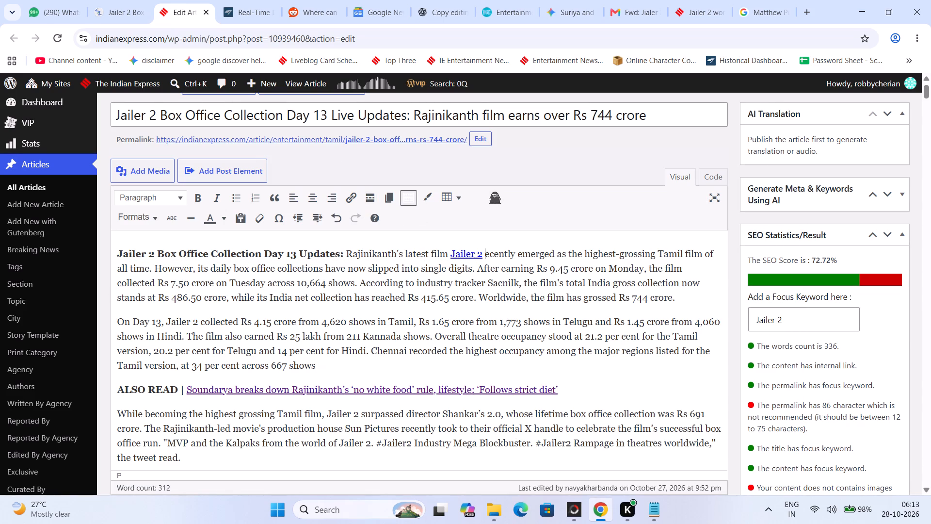
key(r)
Save the Jailer 2 article as a draft.
click(930, 348)
click(772, 470)
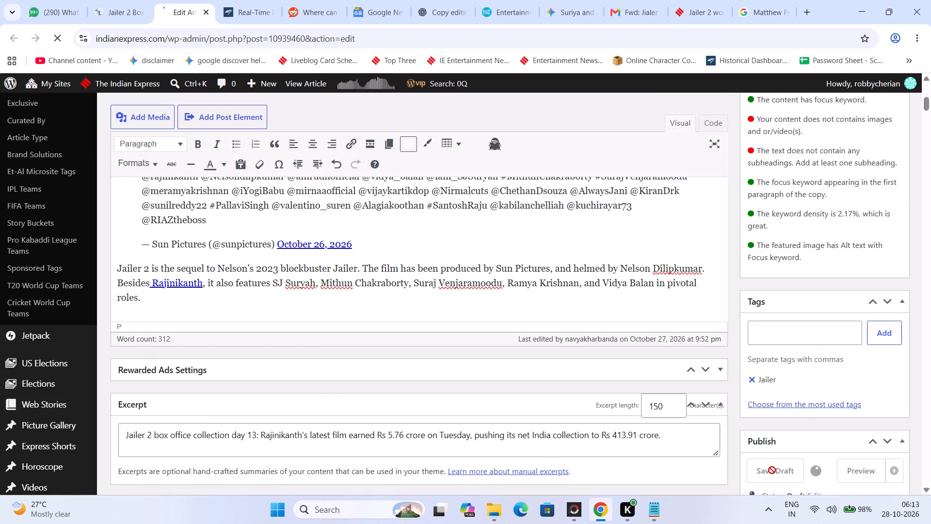
scroll(249, 167, up, 6)
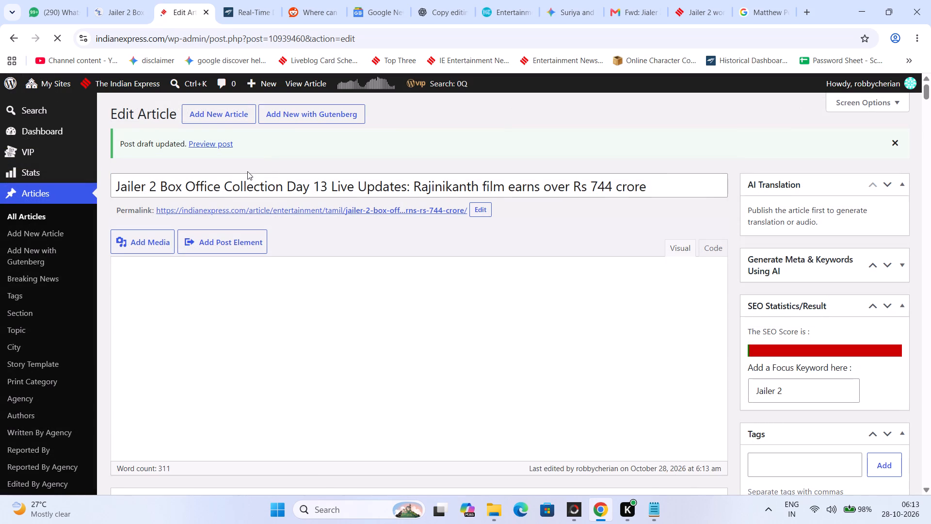
Delete the quoted Sun Pictures tweet block dated October 26, 2026 from the article body.
scroll(280, 267, down, 4)
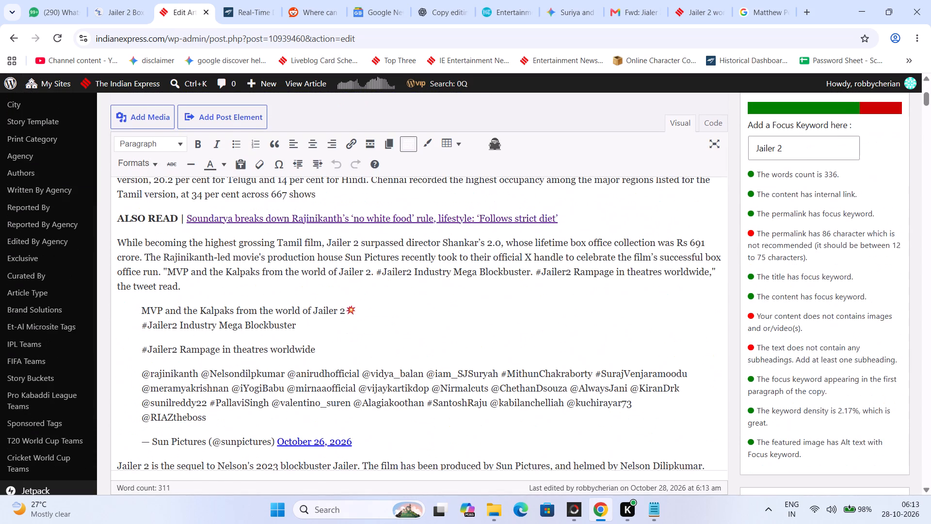
drag(395, 445, 144, 307)
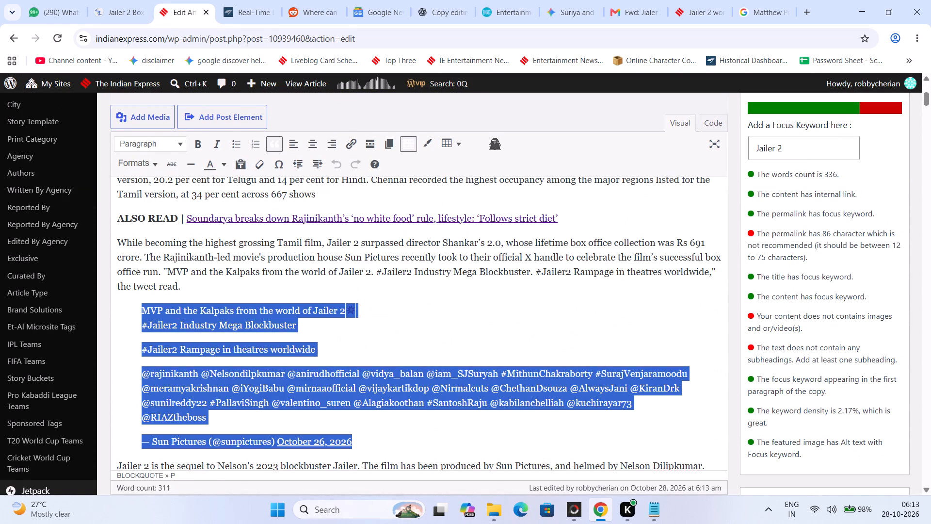
key(BackSpace)
key(BackSpace)
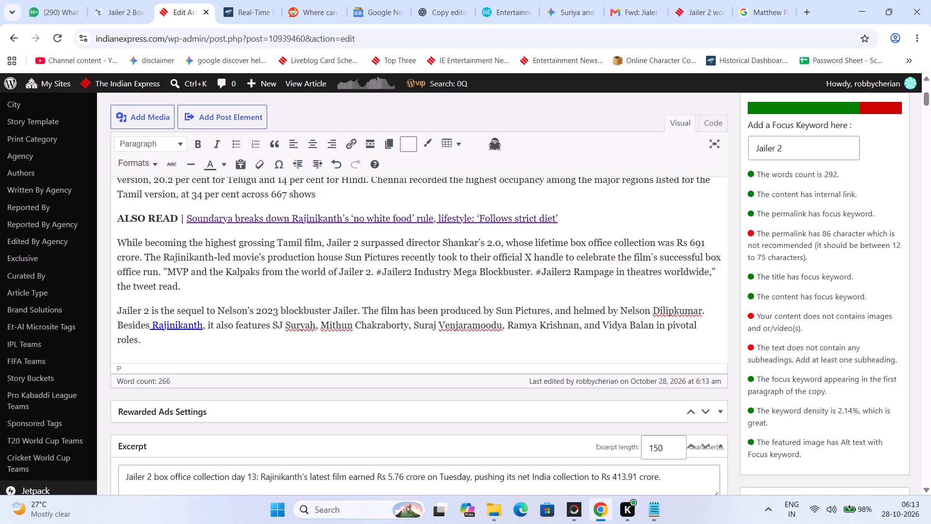
Cut the sentence on surpassing 2.0 and "The Rajinikanth-led movie's", so the paragraph starts "Production house Sun Pictures".
drag(145, 258, 121, 250)
drag(121, 250, 116, 245)
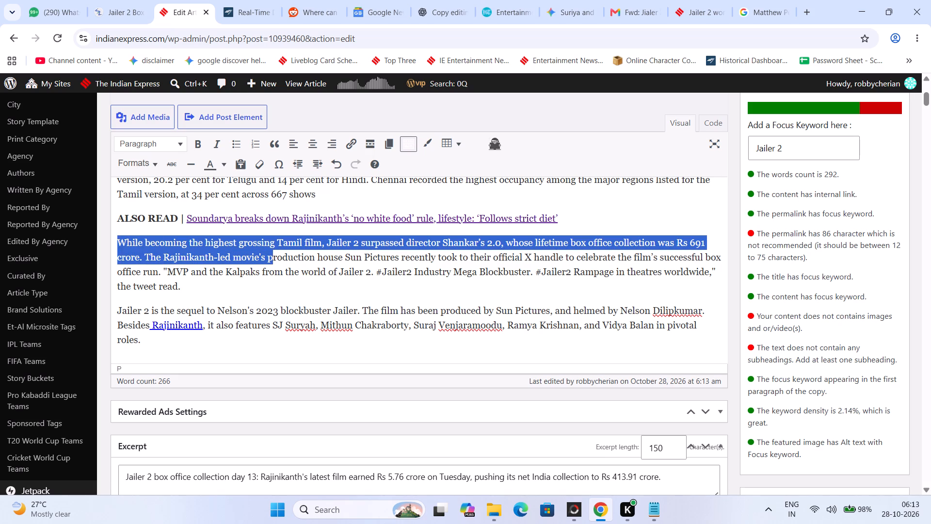
key(p)
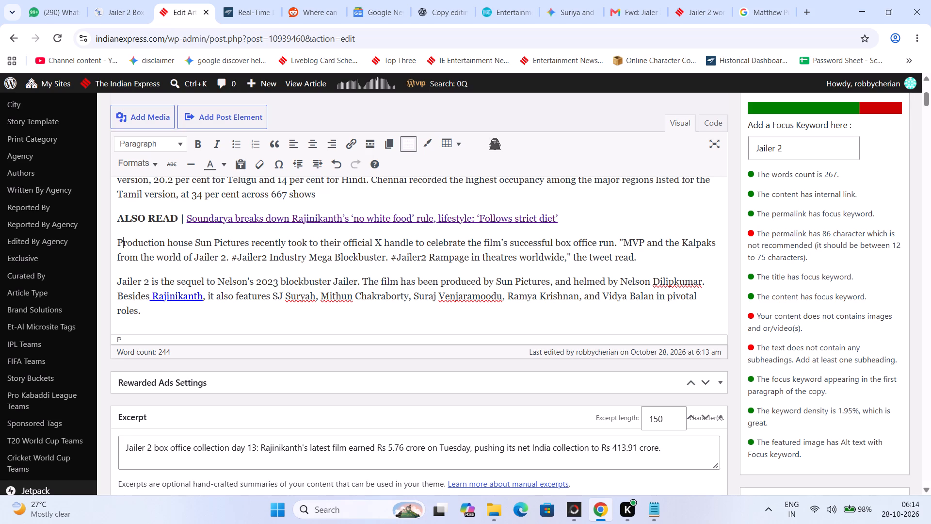
Delete the sentence crediting Sun Pictures and Nelson Dilipkumar from the closing paragraph, leaving a single space before "Besides".
drag(361, 280, 725, 277)
key(BackSpace)
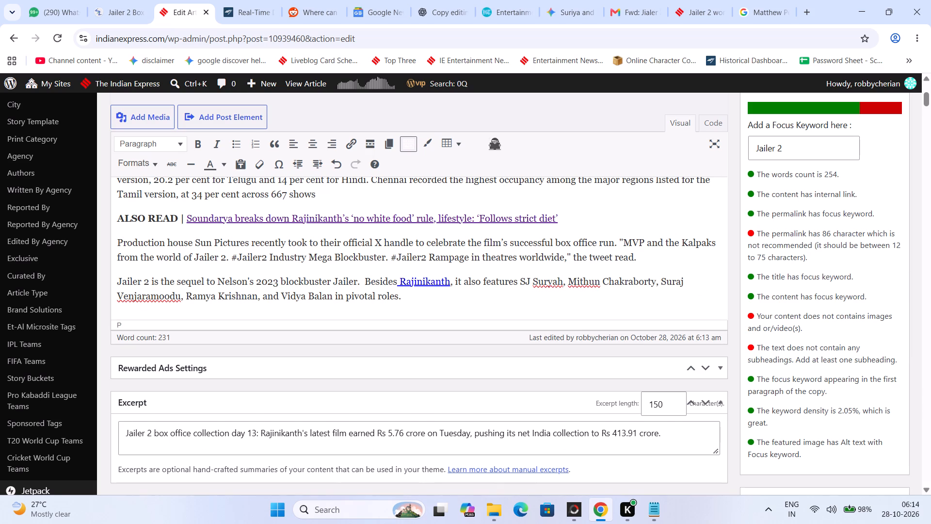
key(BackSpace)
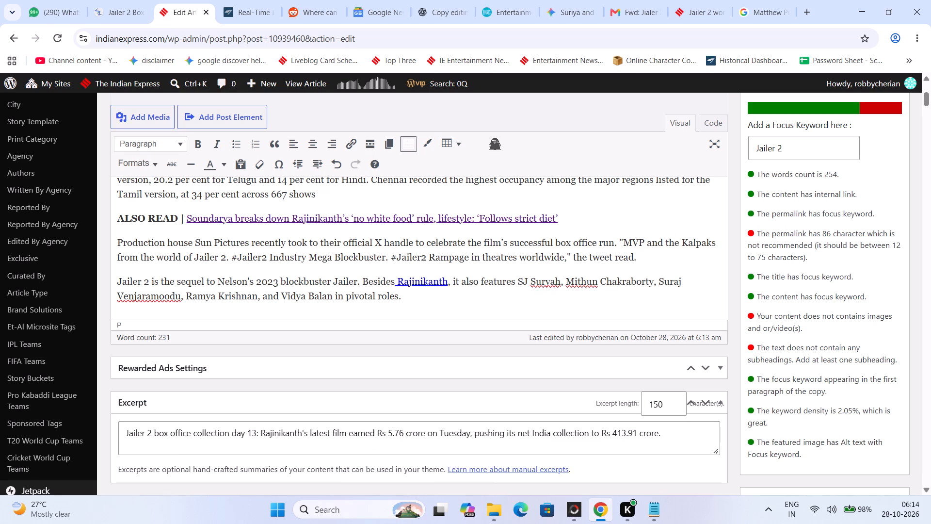
Review the published Jailer 2 Day 12 box office article, including its headline, summary and body text, for reference.
scroll(454, 285, up, 2)
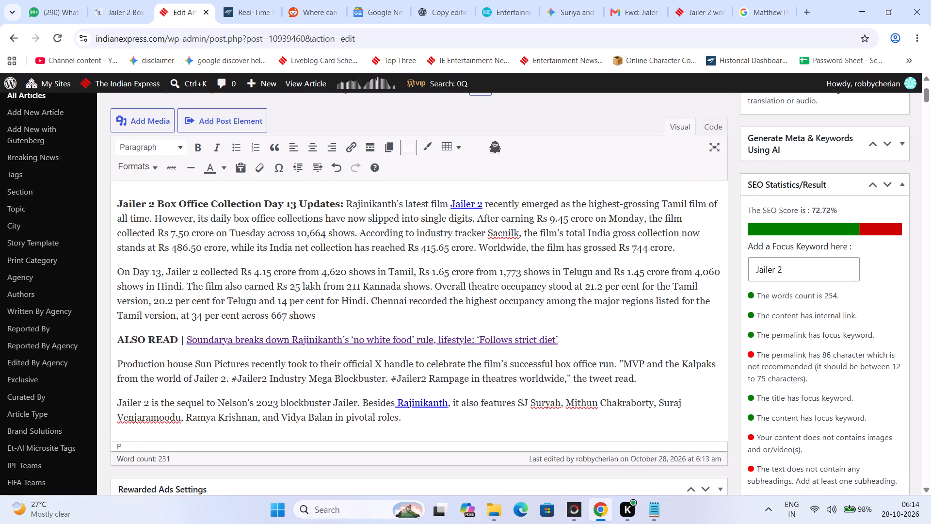
click(723, 0)
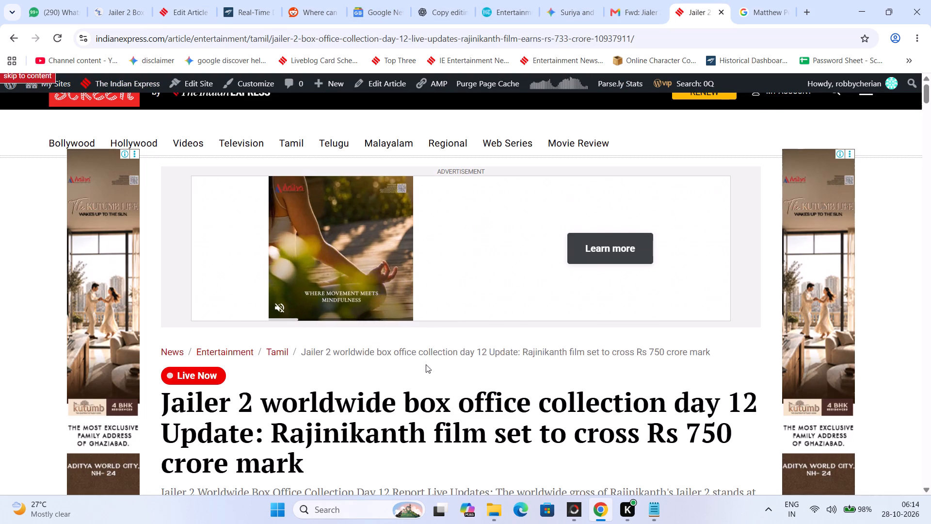
scroll(425, 377, down, 16)
scroll(423, 426, down, 5)
scroll(423, 426, up, 3)
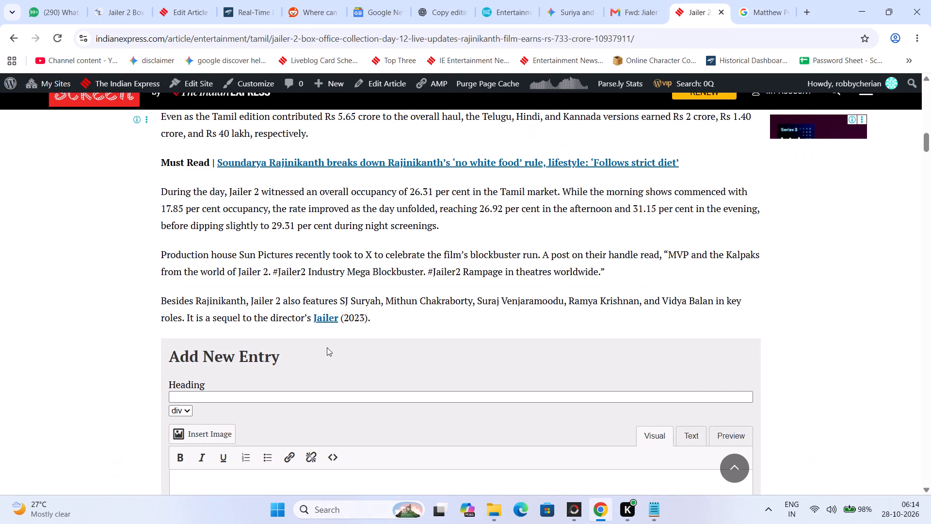
scroll(327, 347, up, 12)
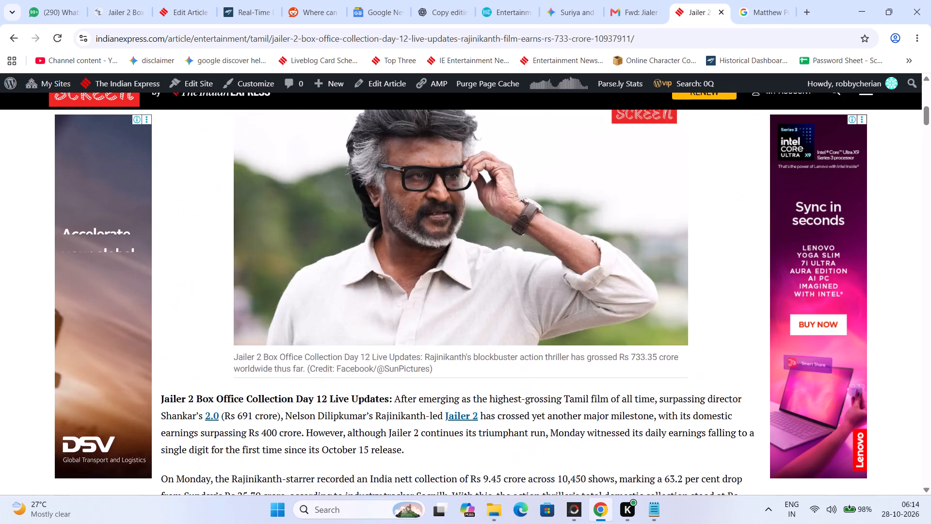
scroll(327, 347, up, 2)
scroll(334, 270, up, 3)
Open the Jailer 2 Box Office Collection Day 11 Highlights article from the site's Tamil entertainment section.
click(271, 293)
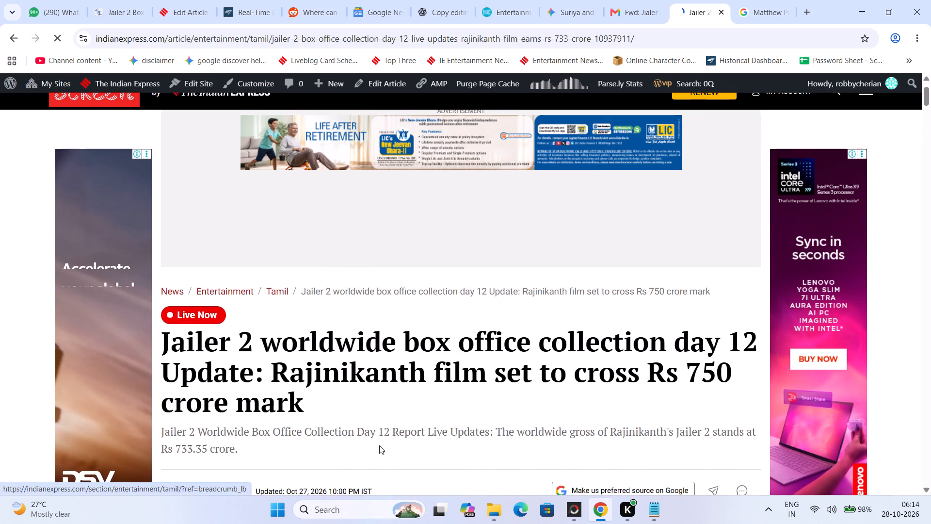
scroll(379, 452, down, 5)
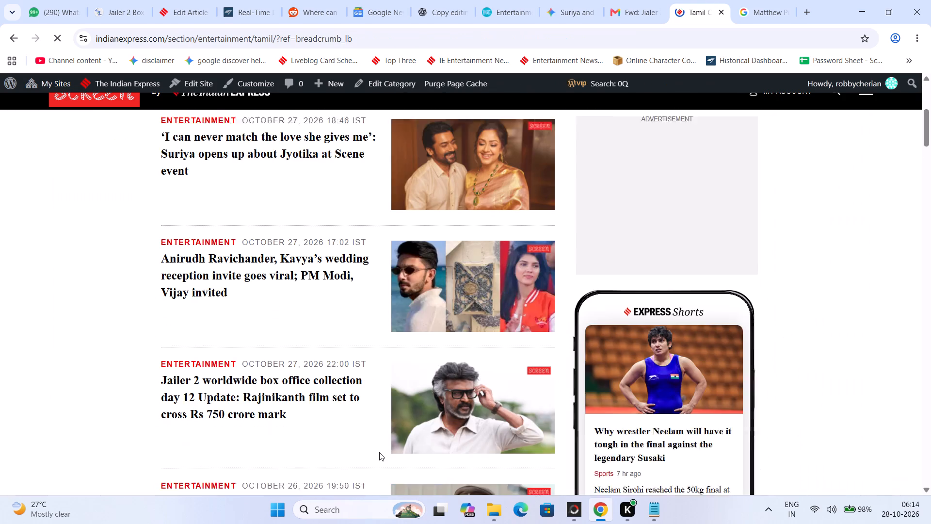
scroll(379, 452, down, 6)
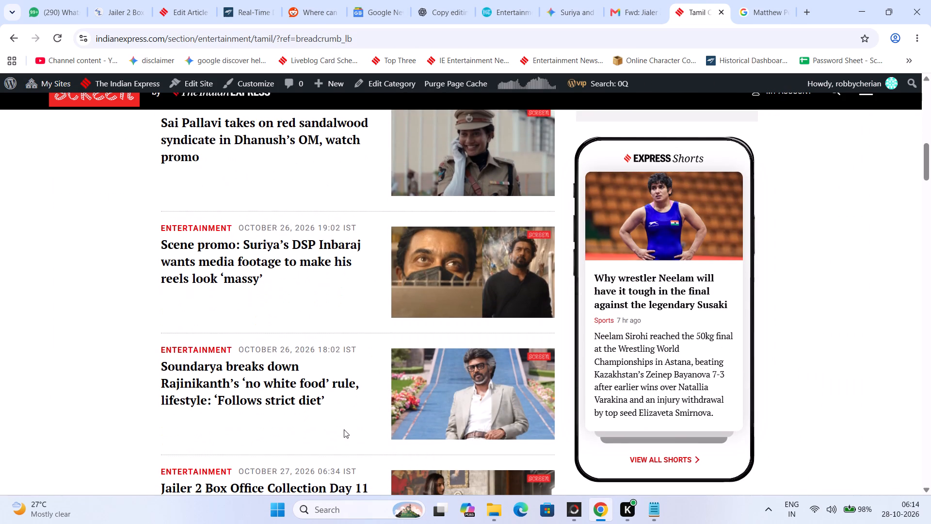
scroll(301, 410, down, 3)
click(272, 337)
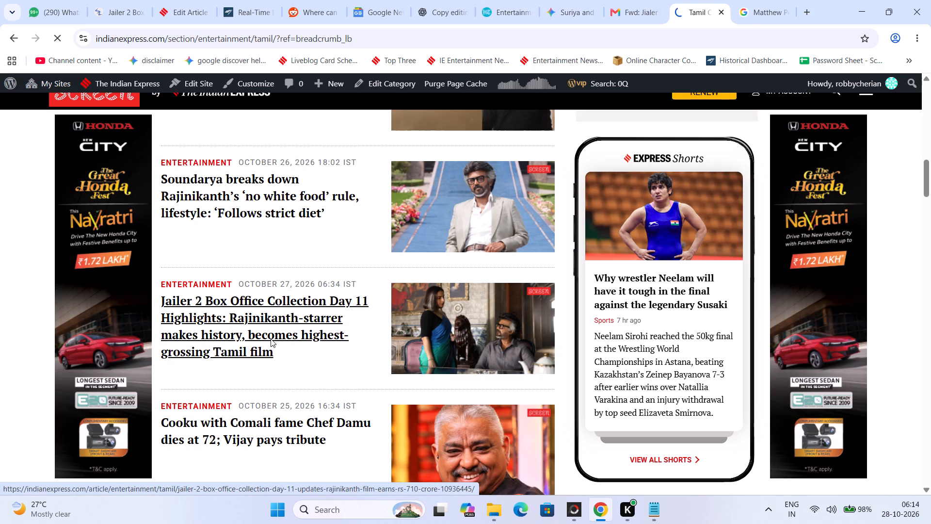
Copy the cast list from the Day 11 article's closing paragraph, from Ramya Krishnan to Kottayam Nazeer.
scroll(271, 340, down, 7)
scroll(286, 380, down, 11)
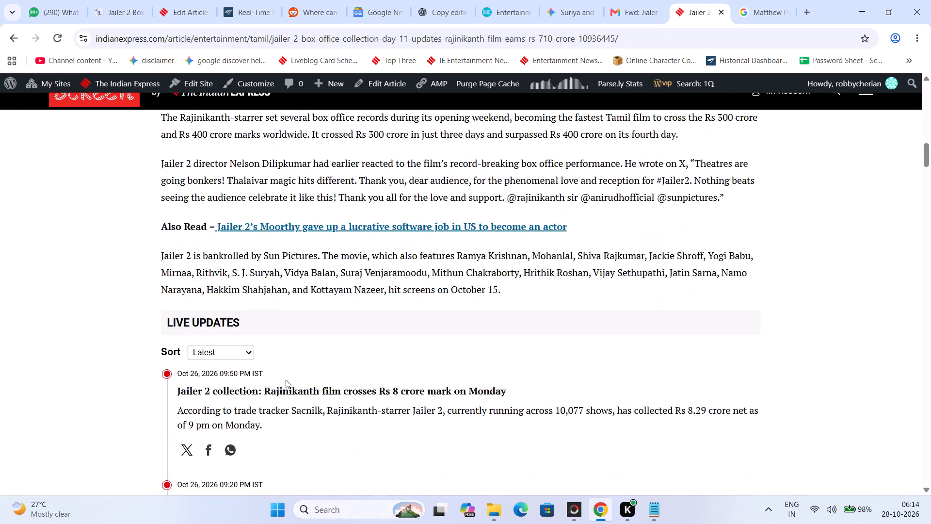
scroll(286, 380, up, 1)
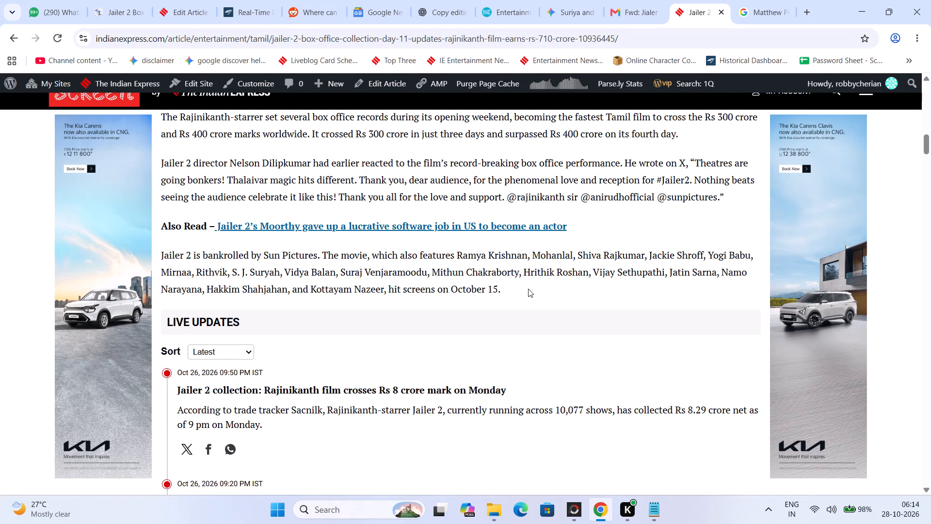
drag(459, 253, 379, 288)
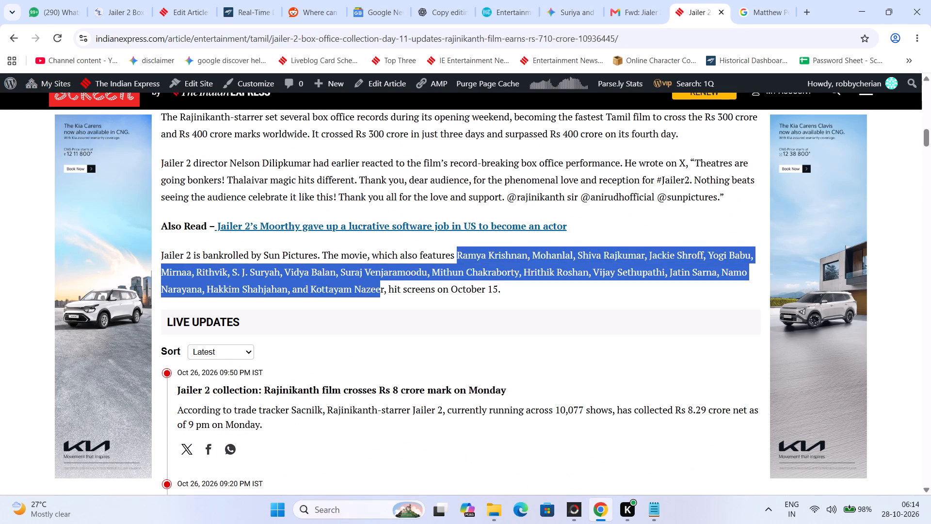
drag(379, 288, 383, 286)
key(ctrl+c)
In the Day 13 article being edited, set the closing paragraph's Rajinikanth link to open in a new tab.
click(168, 0)
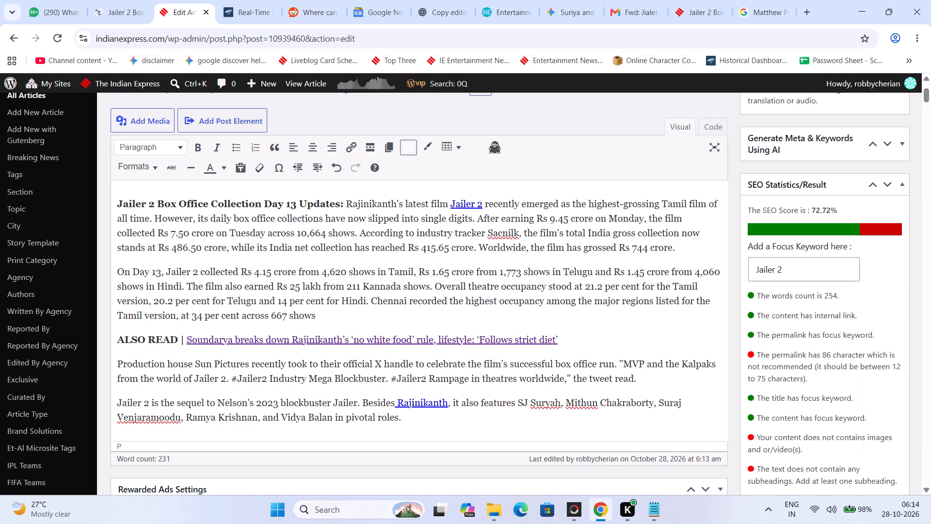
click(418, 405)
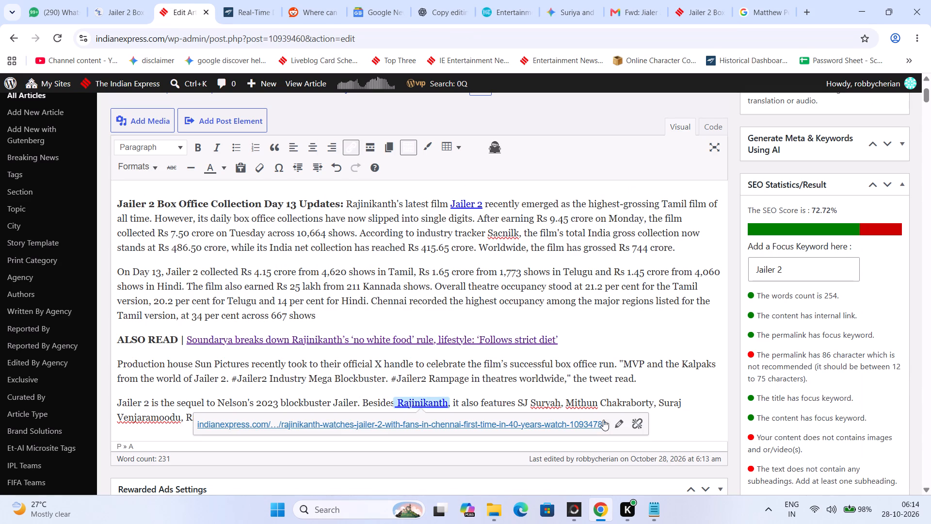
click(618, 426)
click(524, 383)
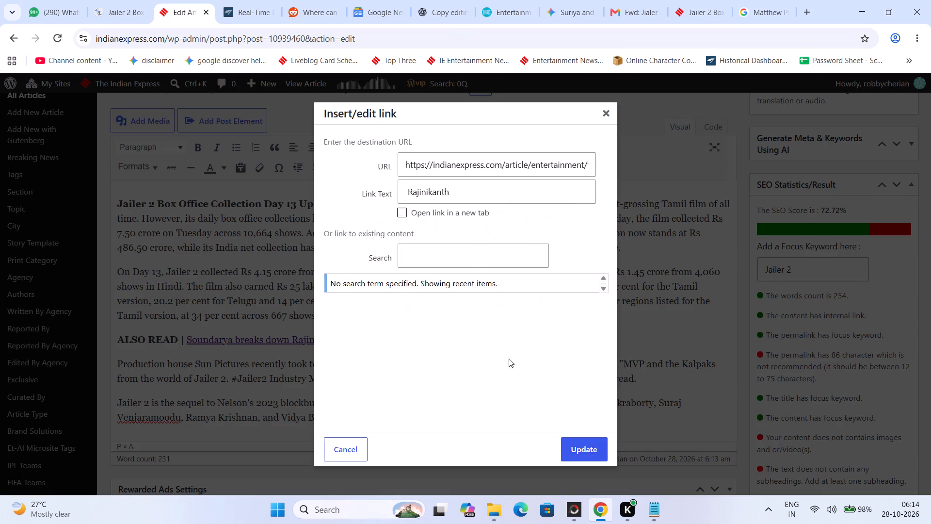
click(401, 211)
click(401, 211)
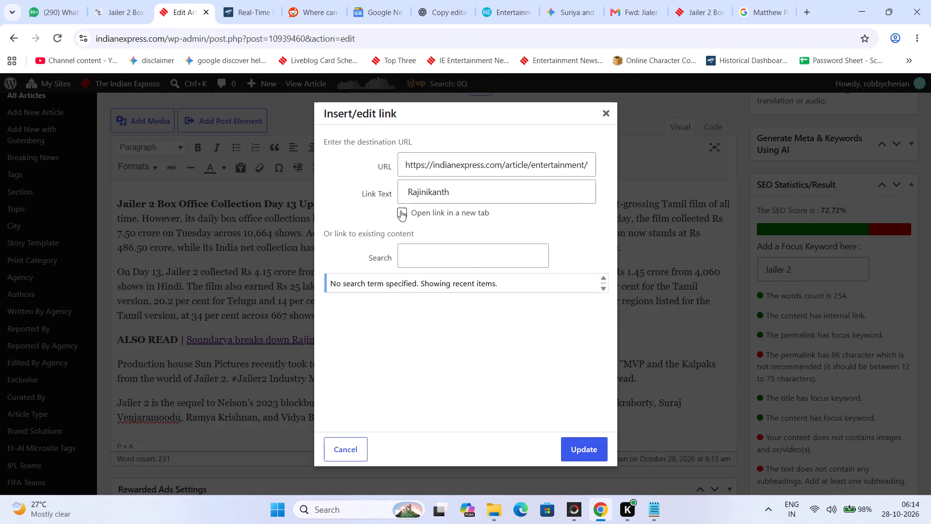
click(400, 216)
click(591, 450)
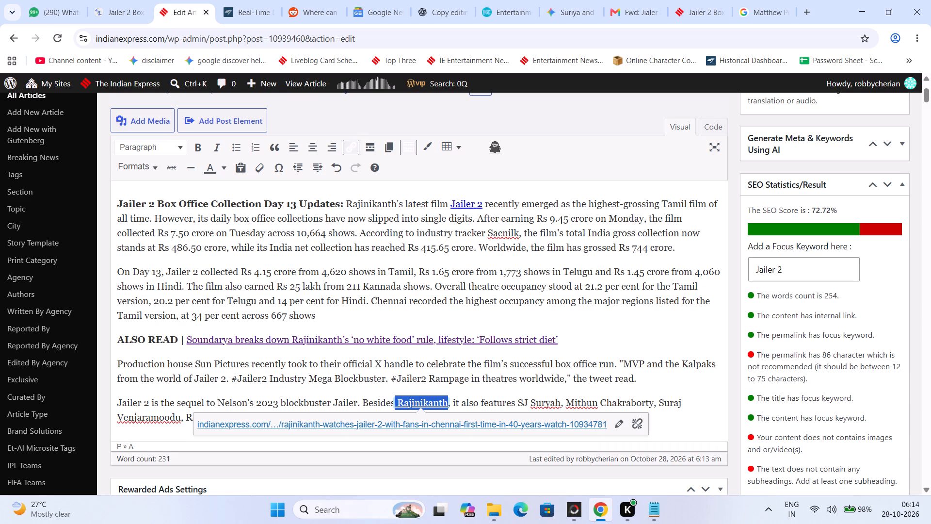
Replace the names after "it also features" with the copied cast list, correcting "S. J. Suryah" to "SJ Suryah".
click(464, 396)
drag(517, 405, 530, 426)
right_click(534, 407)
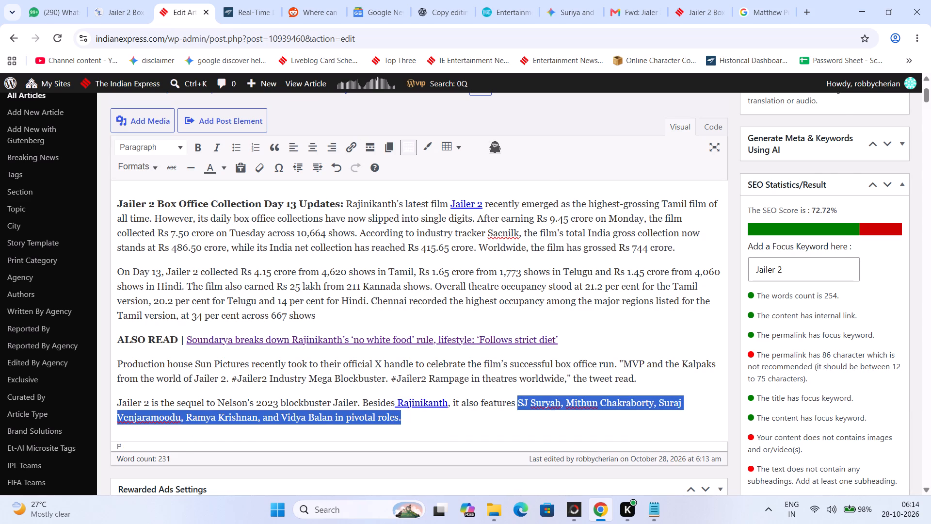
click(636, 208)
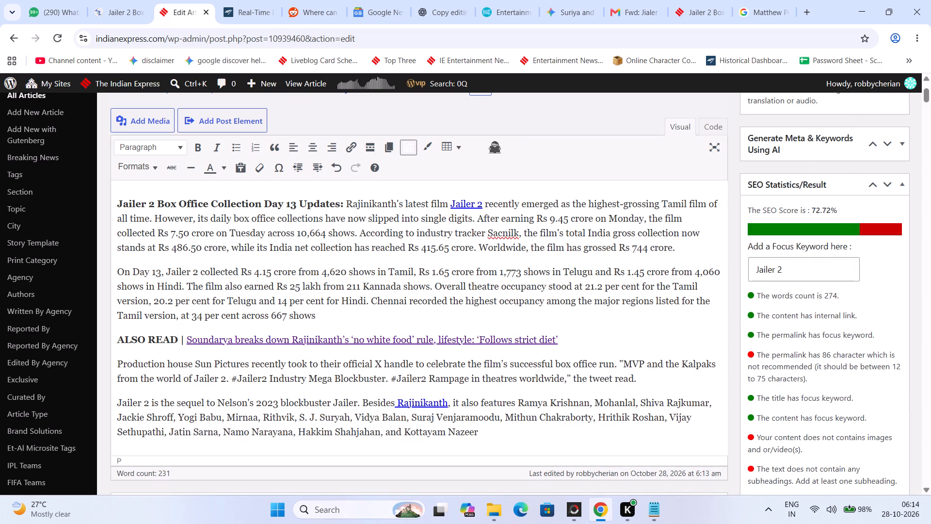
click(313, 417)
key(Delete)
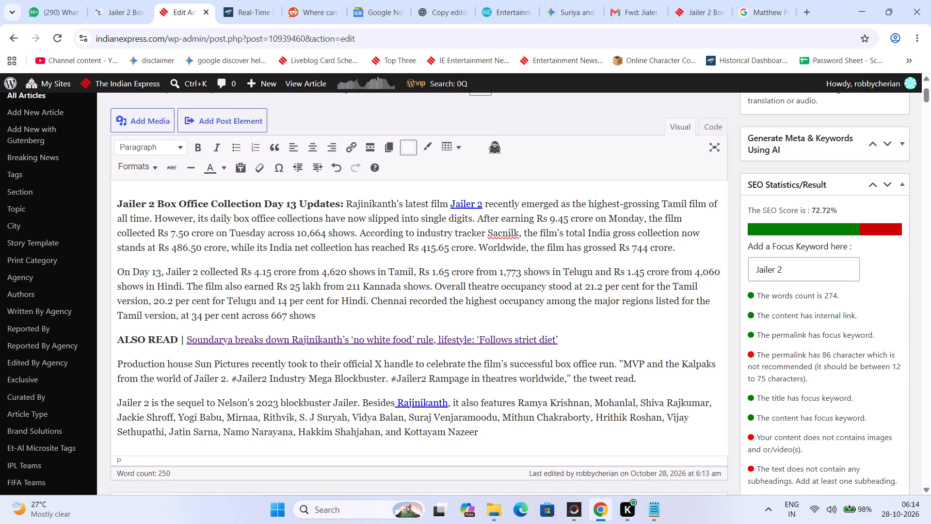
Correct "S. J Suryah" to "SJ Suryah" in the closing cast list and add a full stop after "Kottayam Nazeer".
click(308, 421)
key(BackSpace)
key(BackSpace)
click(482, 430)
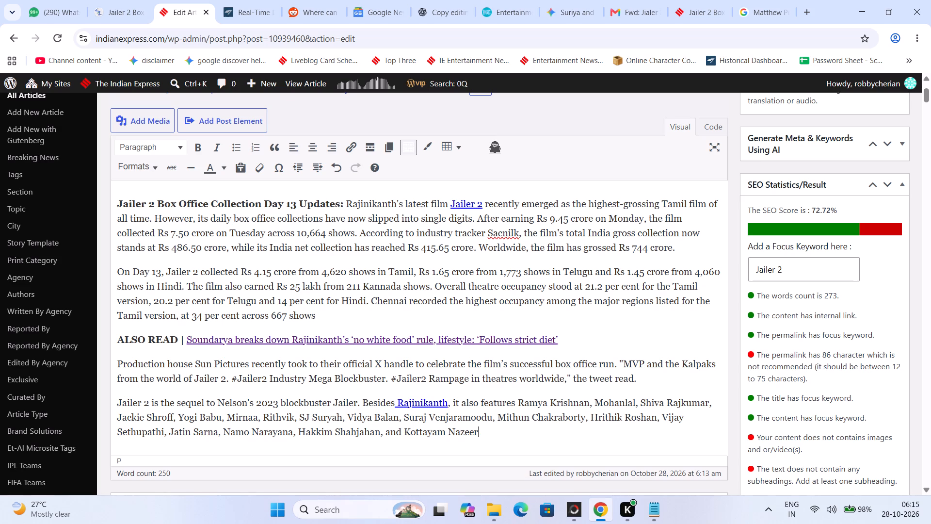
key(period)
Set the ALSO READ link about Rajinikanth's 'no white food' rule to open in a new tab.
click(446, 336)
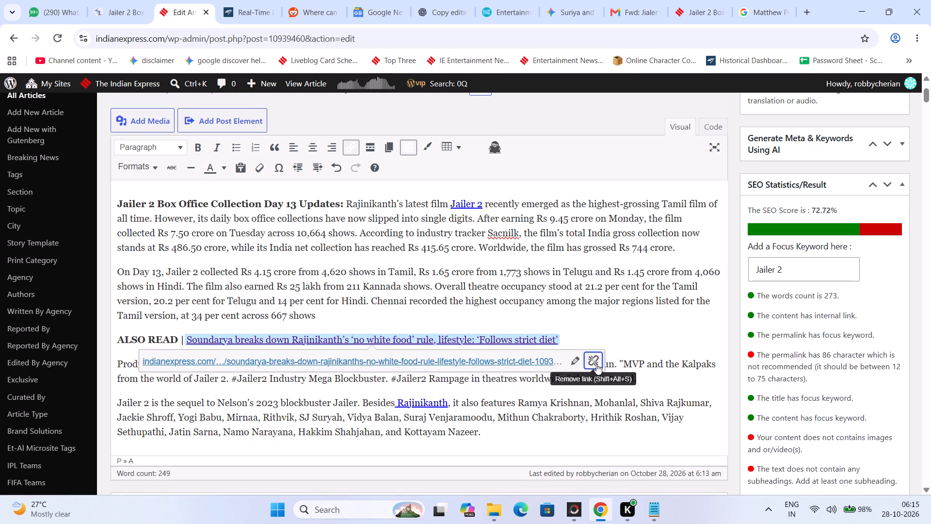
click(574, 367)
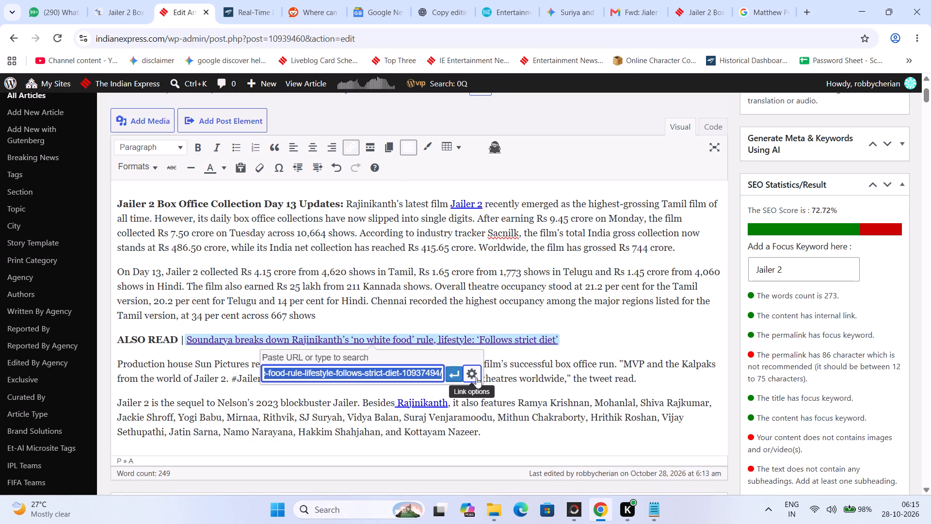
click(475, 377)
click(401, 214)
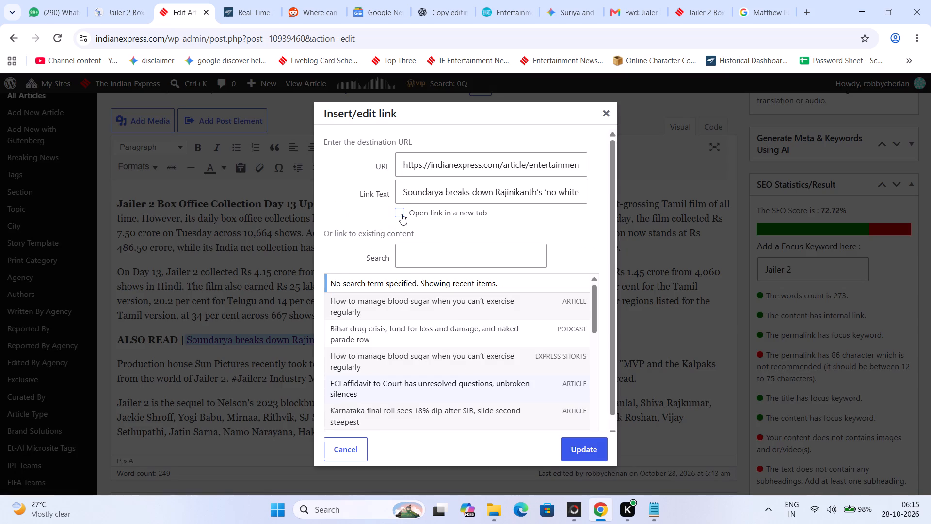
double_click(401, 214)
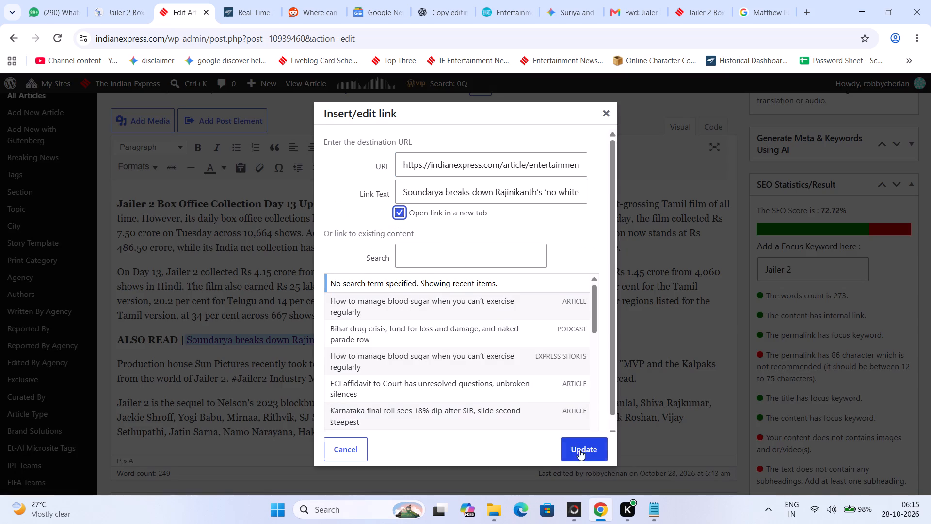
click(579, 454)
Copy the suggested excerpt line for the Jailer 2 Box Office Collection Day 1 Live Blog from the SEO suggestions email.
scroll(579, 454, down, 4)
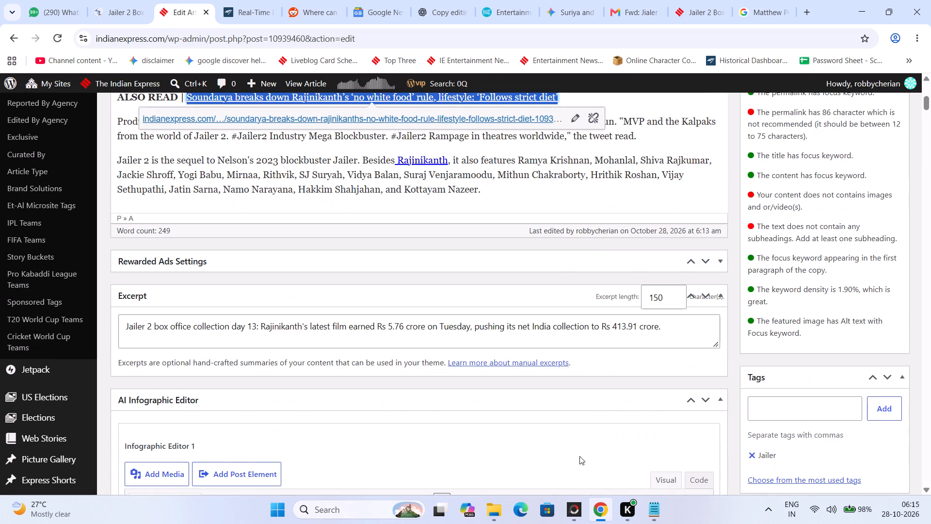
scroll(579, 456, up, 4)
scroll(579, 456, down, 2)
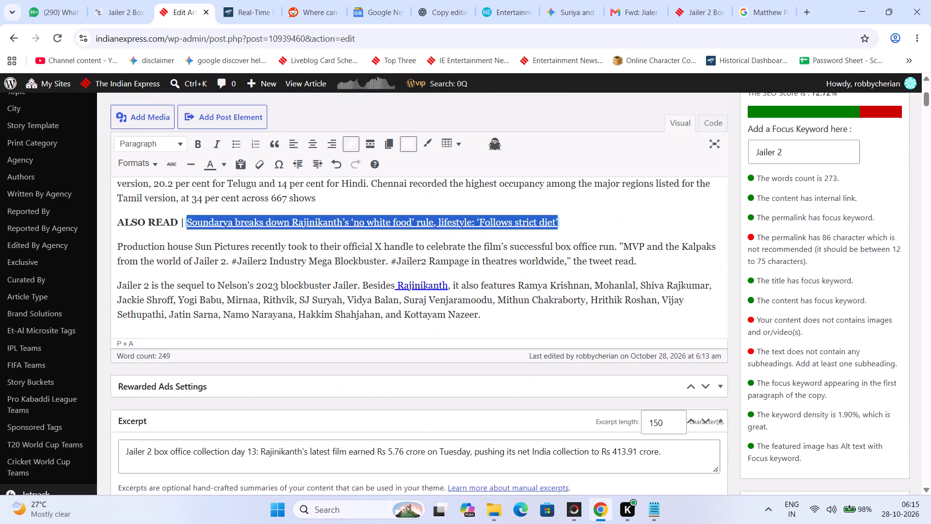
click(613, 0)
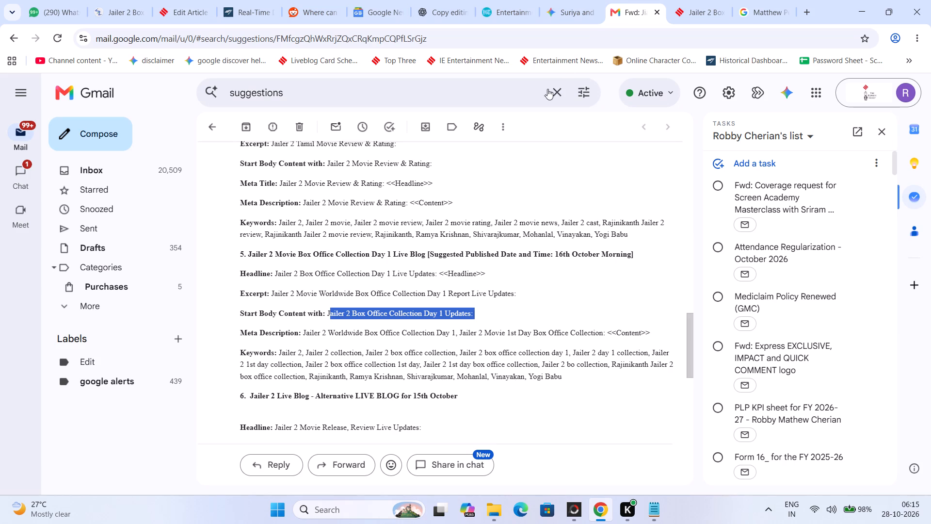
drag(271, 292, 437, 292)
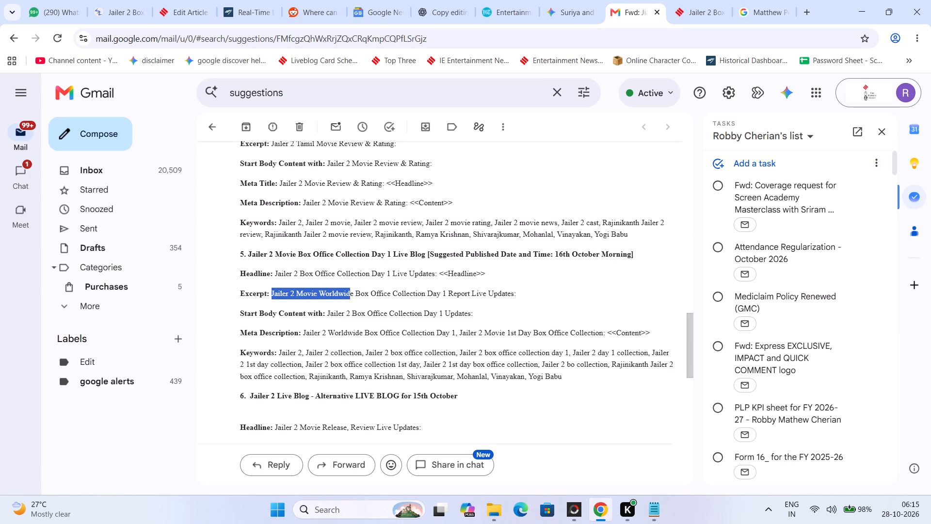
drag(437, 292, 563, 287)
key(ctrl+c)
Replace the Day 13 article's excerpt with the copied line, adapted to "Jailer 2 Movie Worldwide Box Office Collection Day 13 Report Live Updates: ".
click(190, 0)
scroll(265, 211, down, 3)
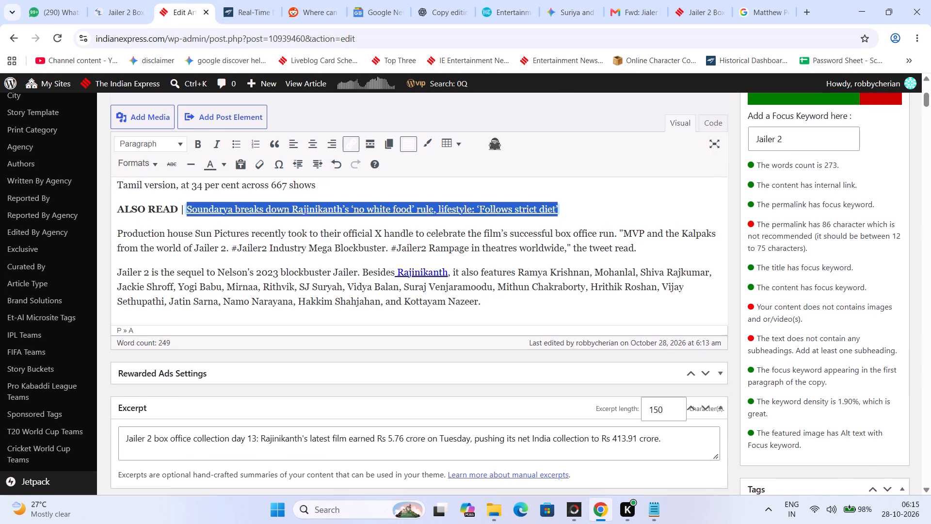
triple_click(266, 269)
key(ctrl+v)
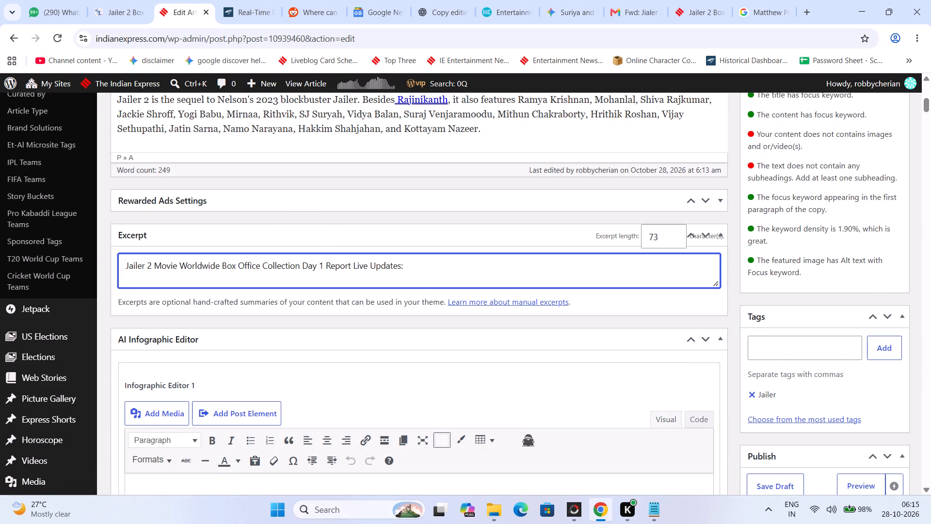
click(323, 268)
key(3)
click(454, 261)
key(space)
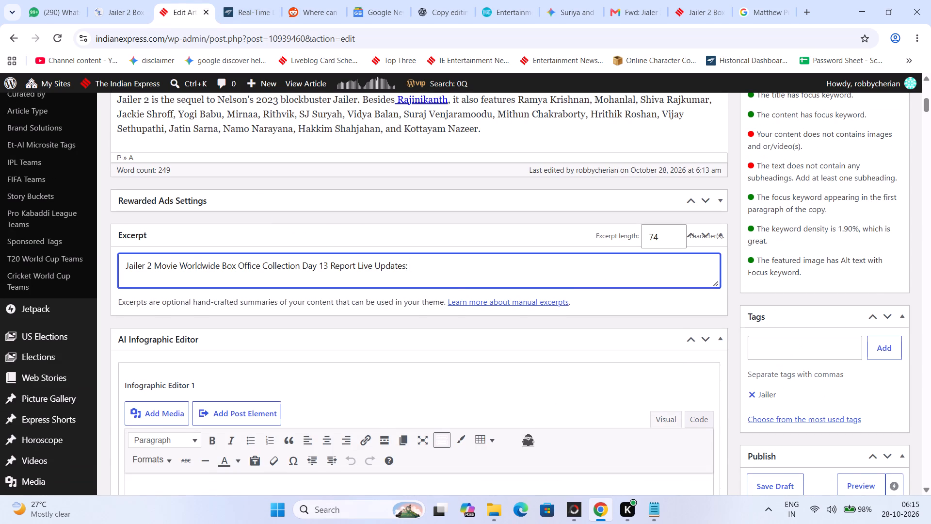
Locate the film's total India gross collection text in the article's opening paragraph.
scroll(454, 262, up, 8)
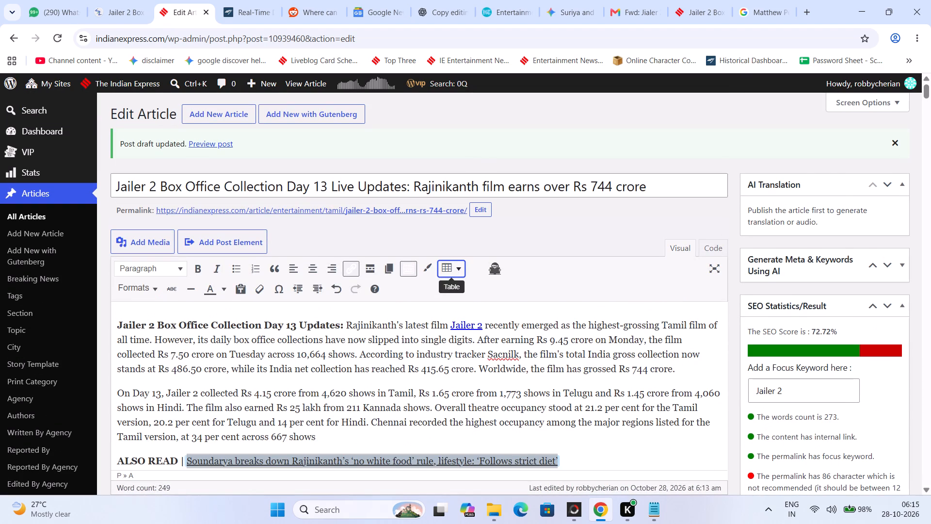
drag(523, 358, 641, 356)
click(570, 358)
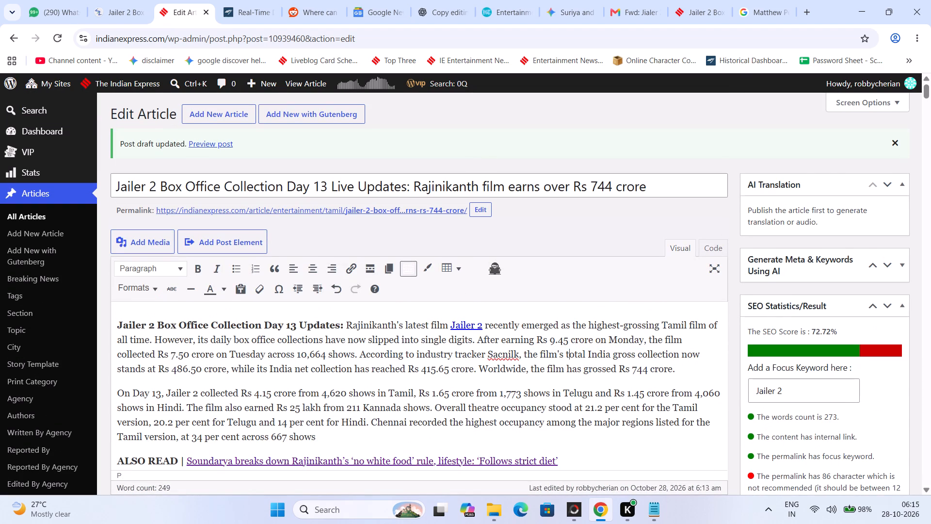
Complete the excerpt after "Live Updates:" with "The Rajinikanth-starrer's" and the opening paragraph's text from "total India gross collection" to "Rs 744 crore.".
drag(564, 354, 680, 364)
key(ctrl+c)
scroll(499, 402, down, 4)
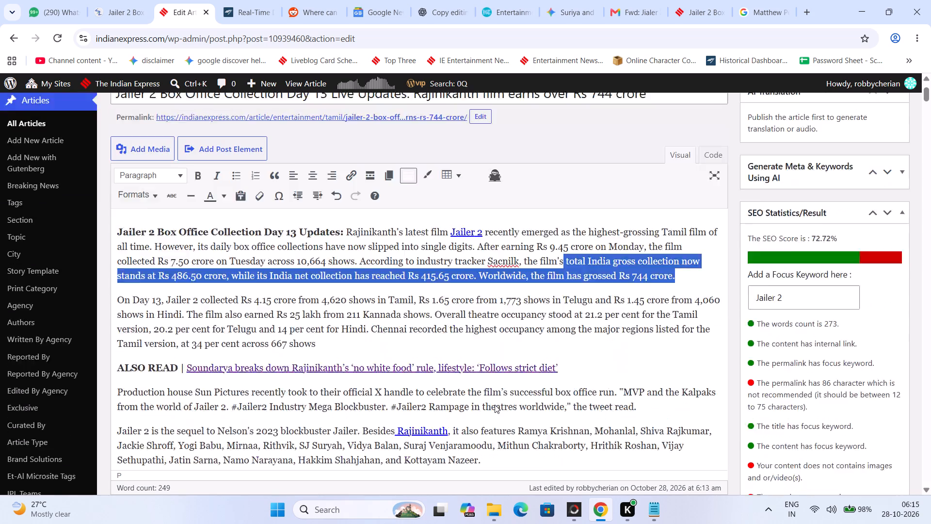
scroll(494, 405, down, 2)
click(459, 319)
key(ctrl+v)
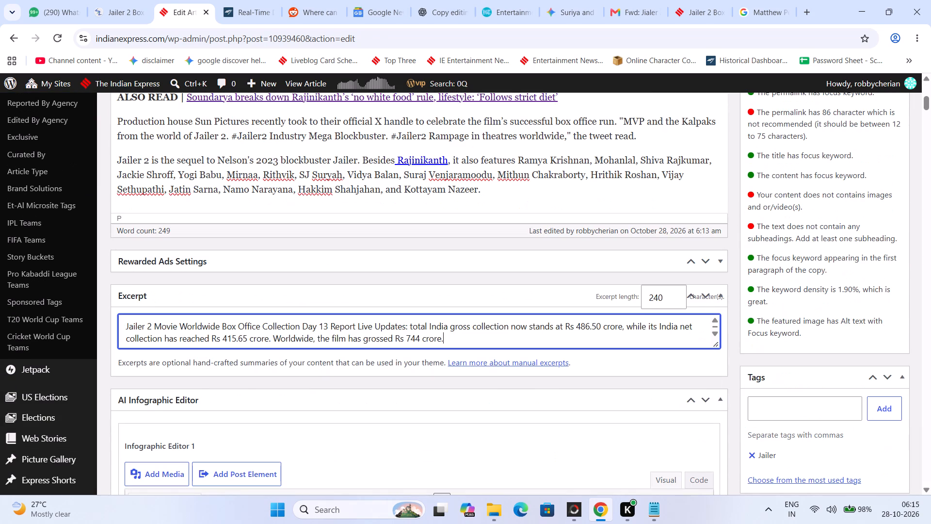
click(408, 326)
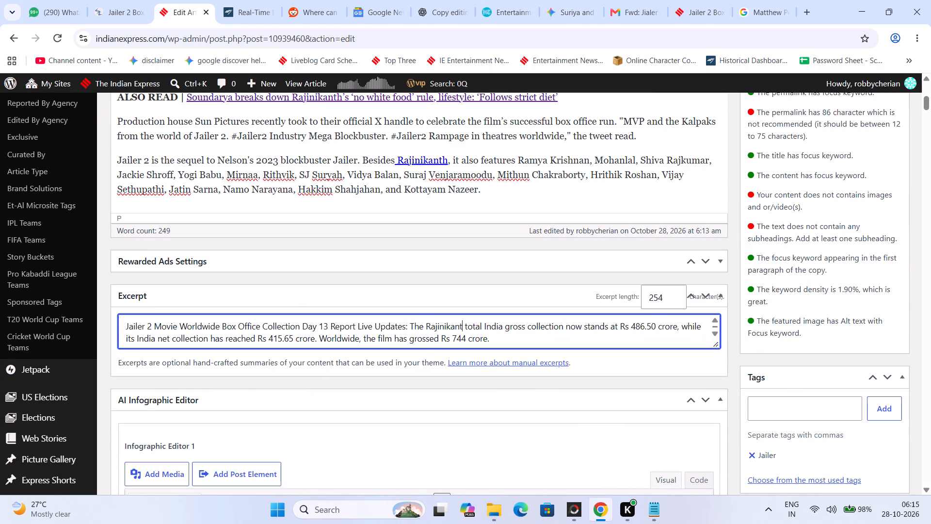
text(-starrer's)
Enable the liveblog on the Day 13 article.
scroll(348, 382, down, 4)
scroll(342, 395, up, 3)
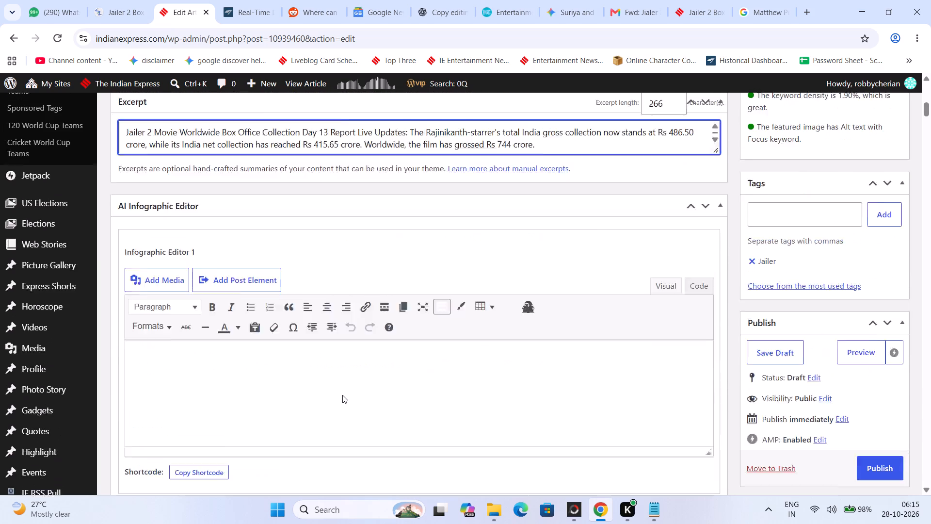
scroll(346, 395, down, 4)
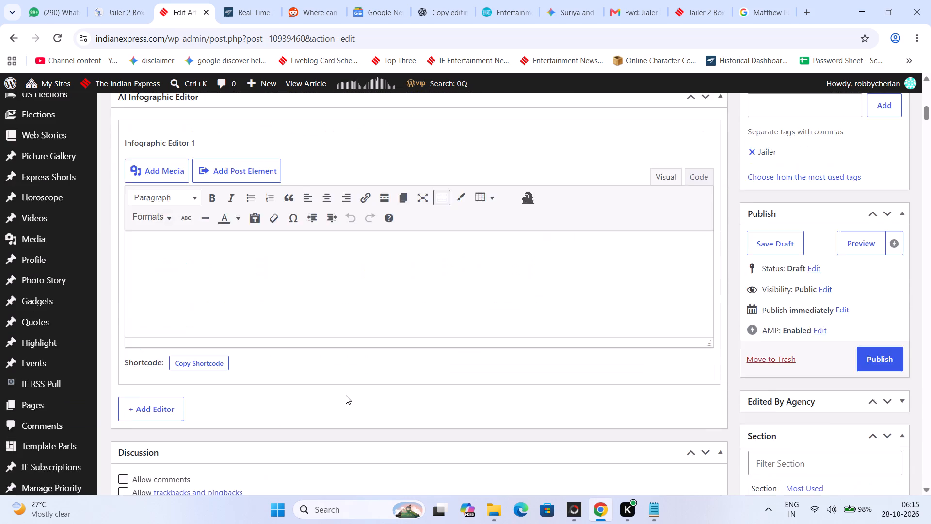
scroll(346, 395, down, 14)
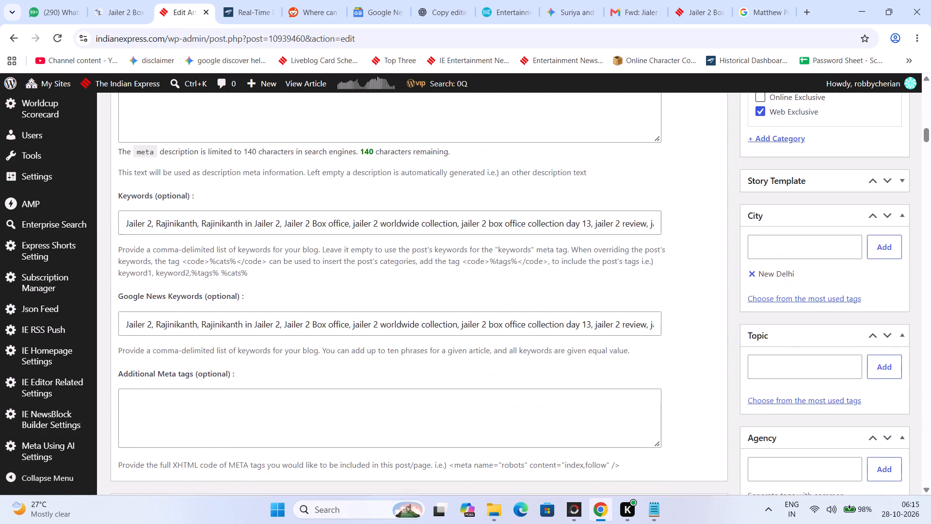
click(147, 376)
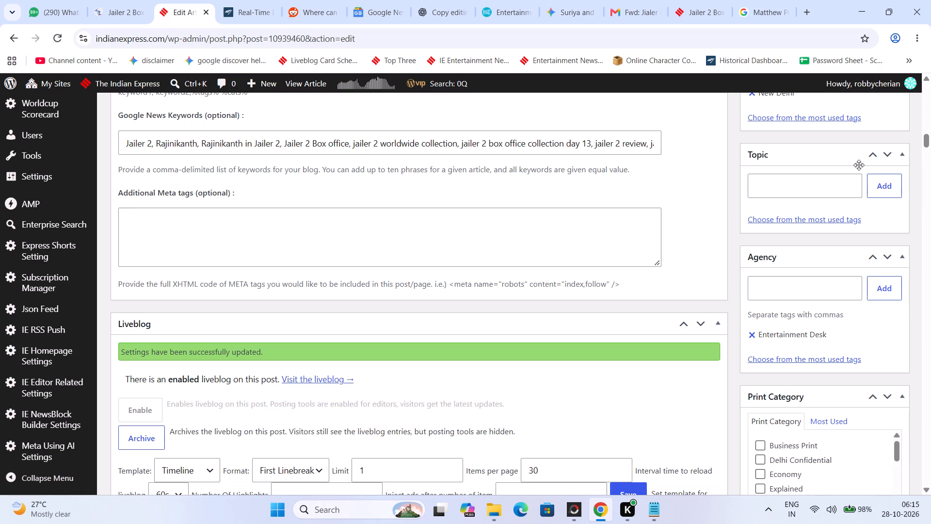
Copy the Day 13 article's full headline.
drag(926, 142, 930, 82)
triple_click(606, 188)
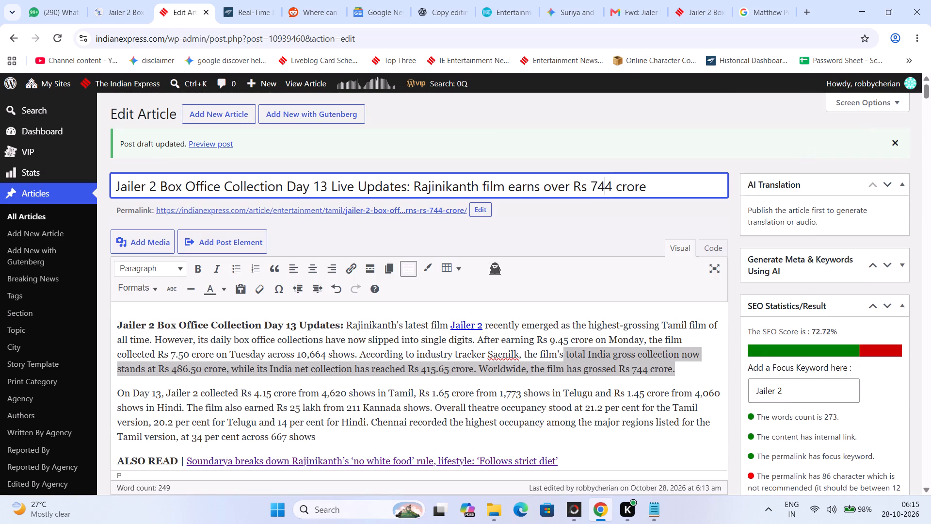
key(ctrl+c)
Turn on the Enable Live Now For New Liveblog option for the article.
click(930, 324)
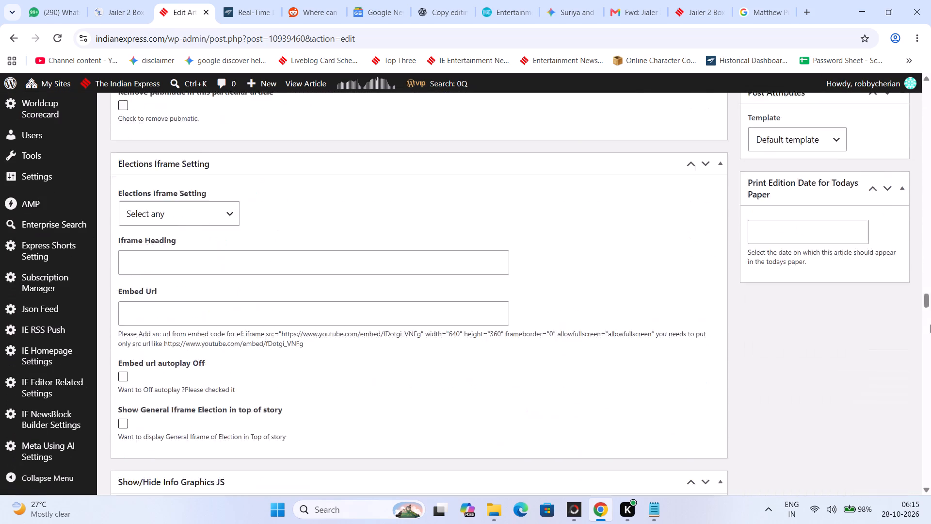
drag(930, 325, 930, 495)
scroll(277, 356, up, 4)
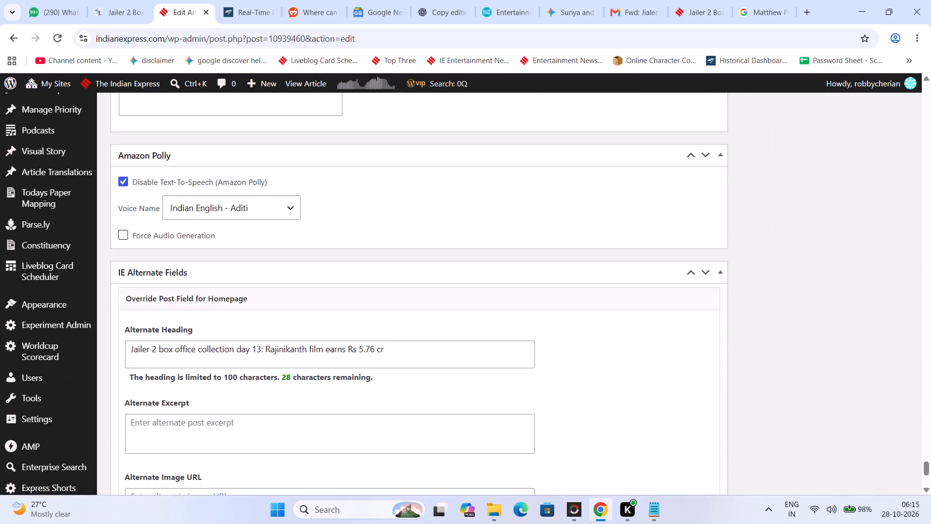
scroll(276, 356, up, 13)
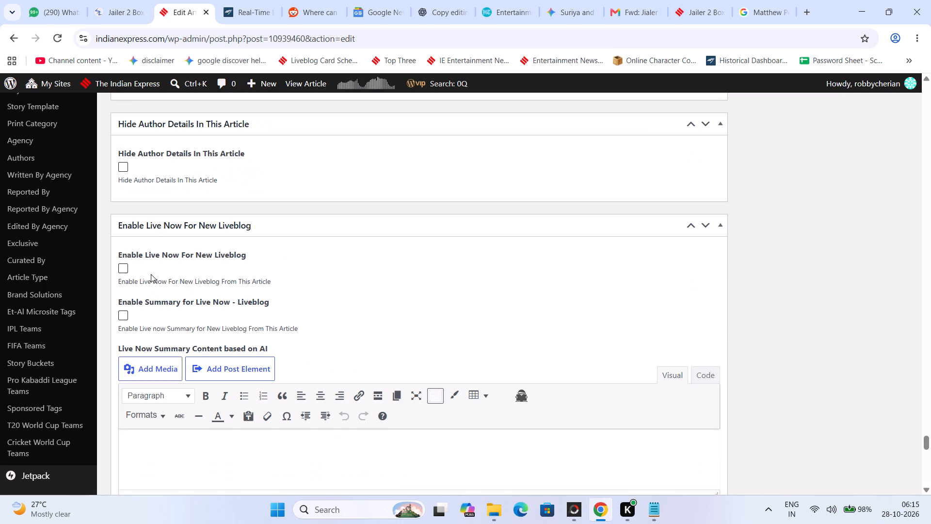
click(118, 266)
Replace the homepage Alternate Heading with the copied headline, reworded to "Rajinikanth film Jailer 2 earns over Rs 744 crore".
scroll(247, 374, down, 11)
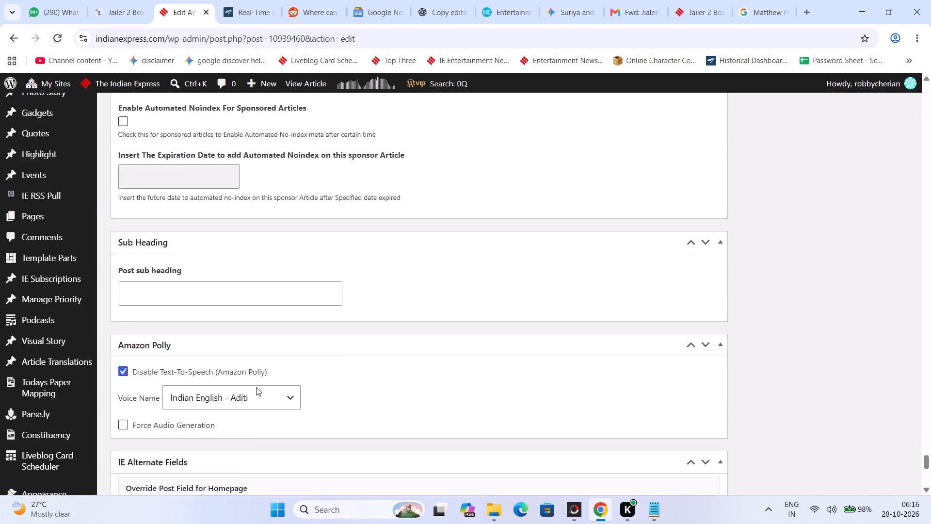
scroll(256, 387, down, 4)
triple_click(275, 241)
key(ctrl+v)
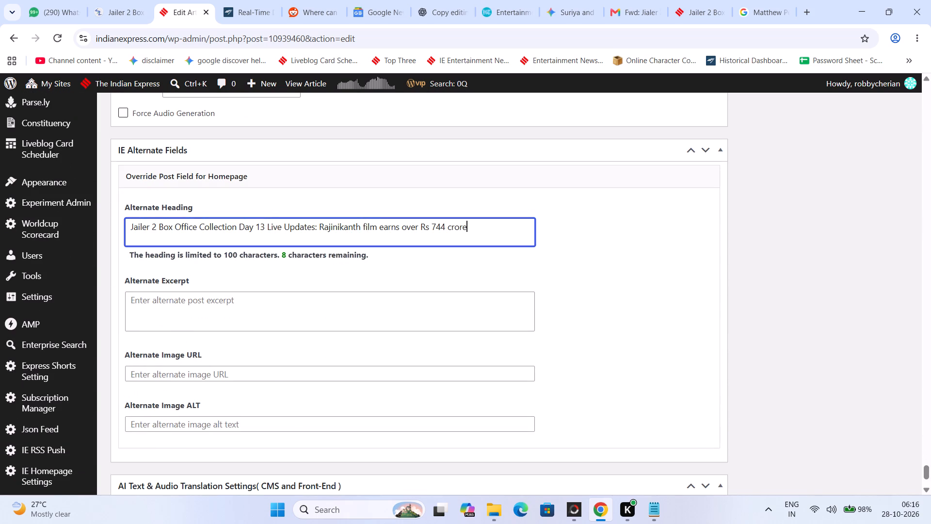
click(383, 231)
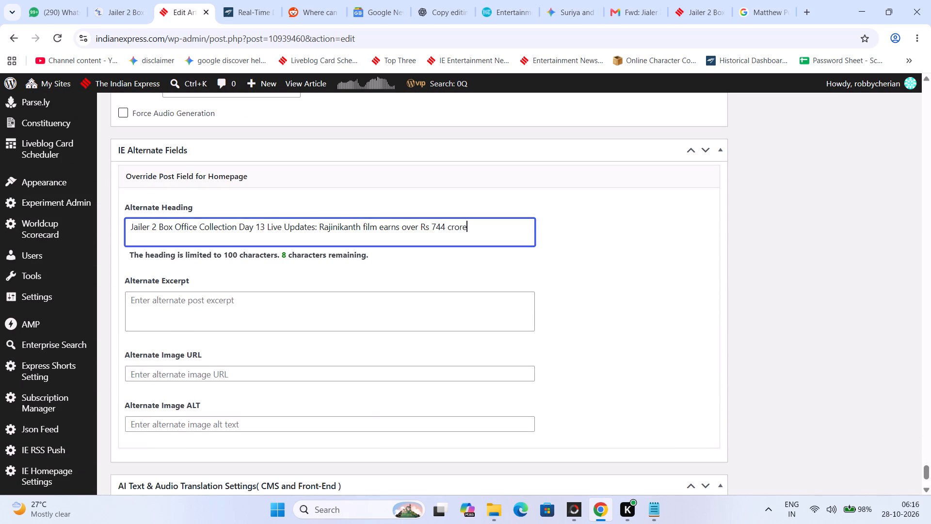
click(379, 229)
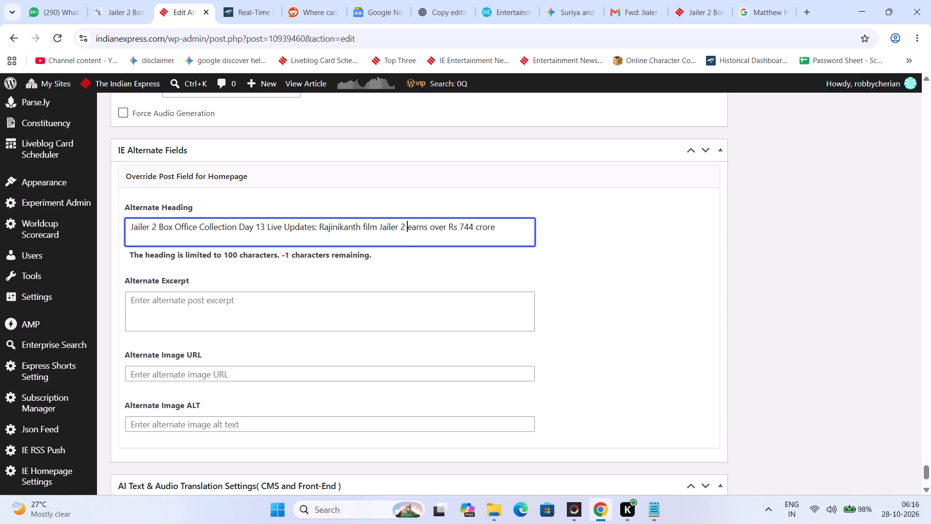
drag(321, 219, 124, 219)
key(BackSpace)
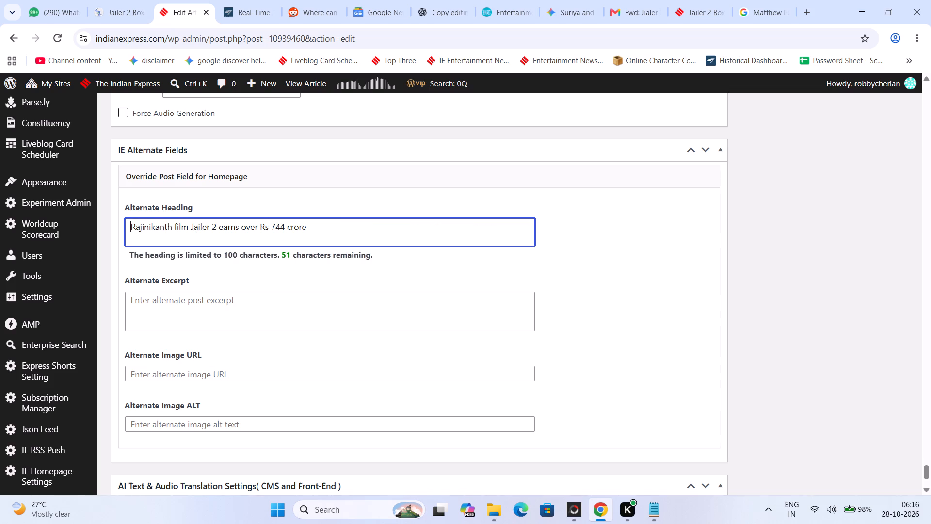
Open the Tamil entertainment section from the published Jailer 2 Day 11 article and locate the Day 12 update story.
click(930, 193)
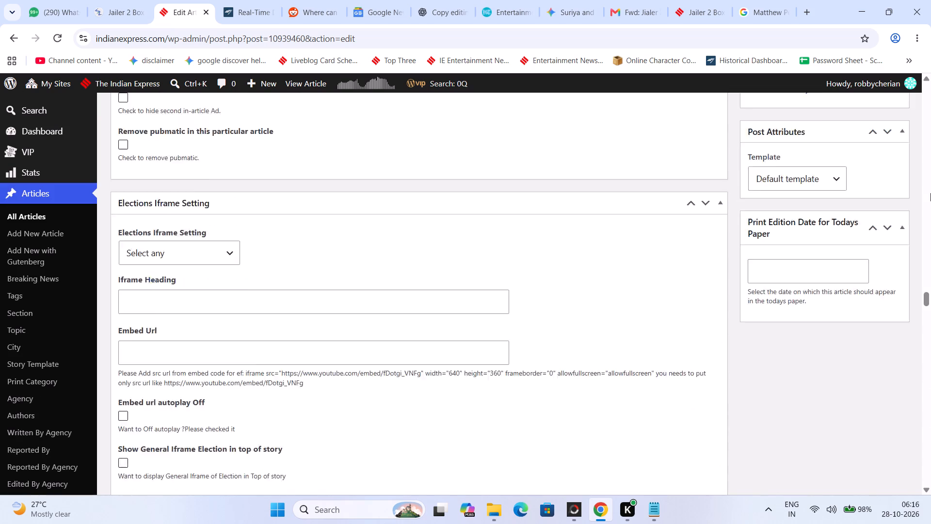
click(930, 193)
triple_click(930, 193)
click(930, 193)
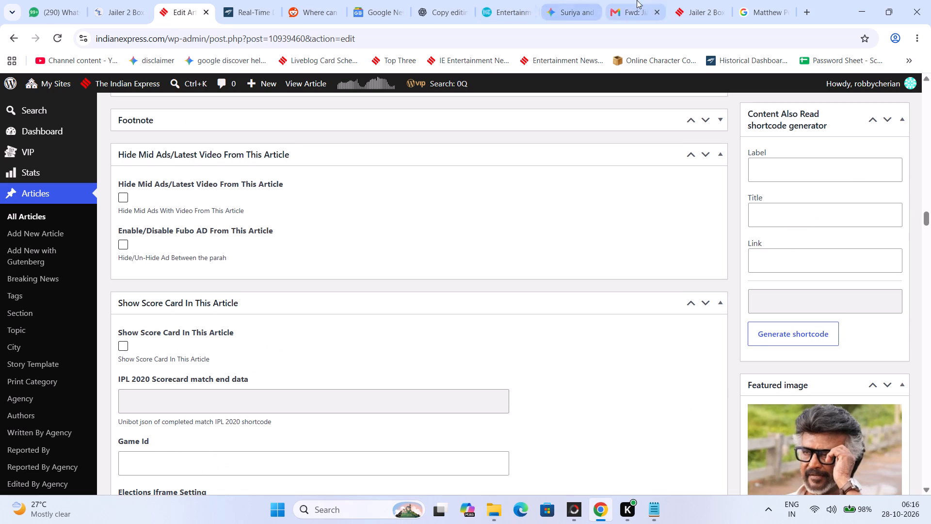
click(667, 0)
click(685, 0)
scroll(421, 234, up, 17)
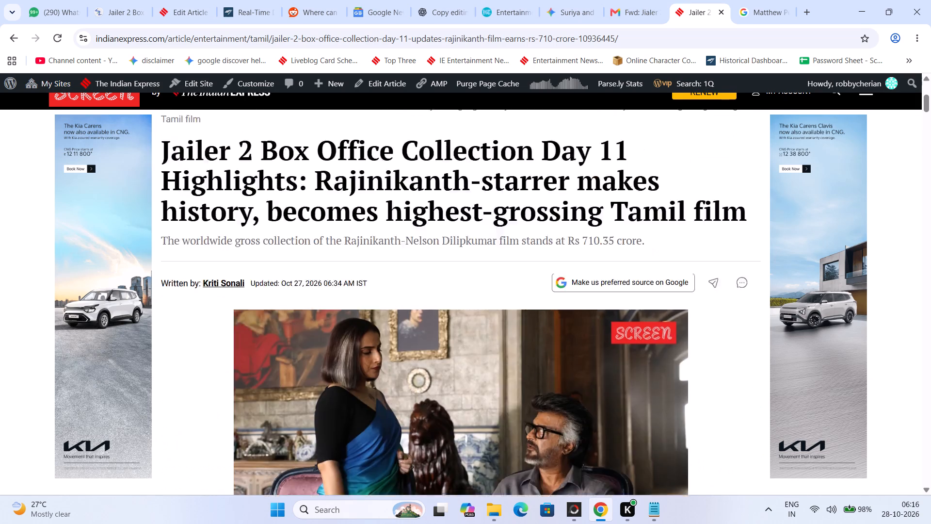
scroll(420, 238, up, 6)
click(286, 354)
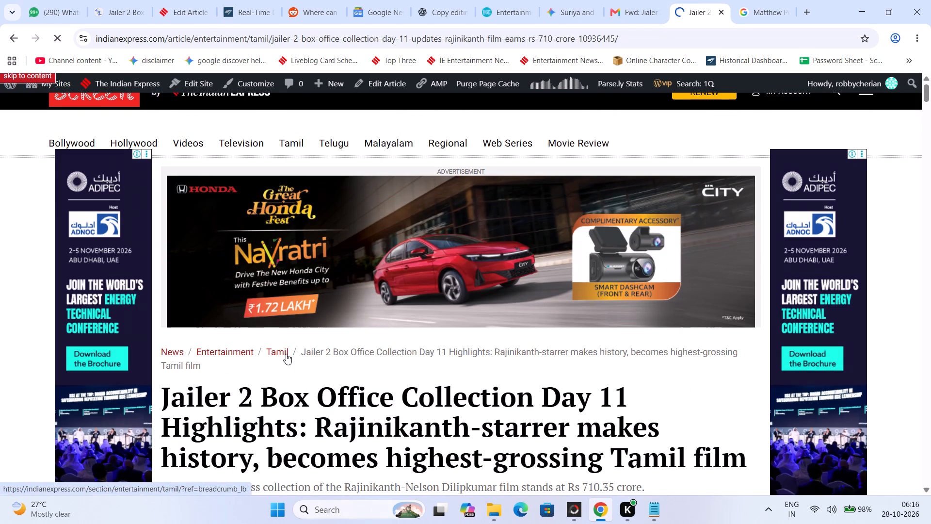
scroll(286, 354, down, 6)
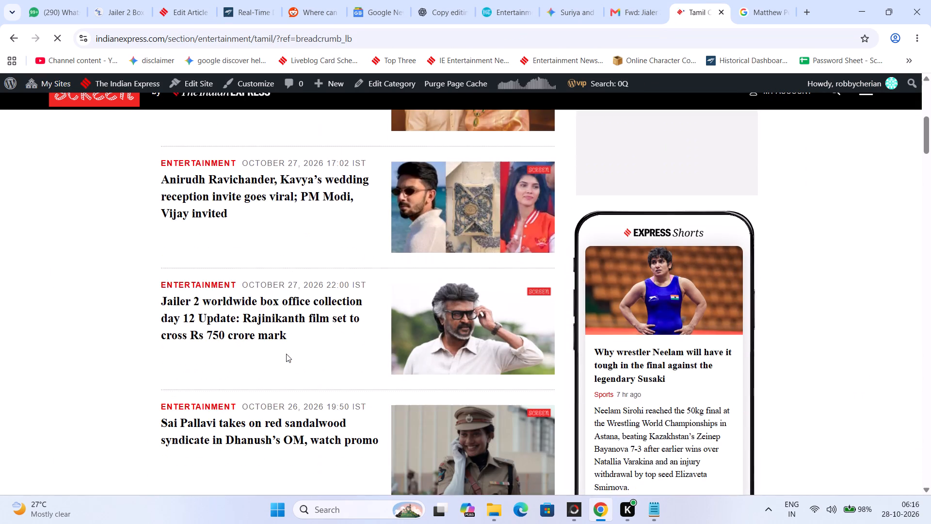
In the Day 13 article's editor, remove the New Delhi city tag and the Entertainment Desk agency tag.
click(191, 0)
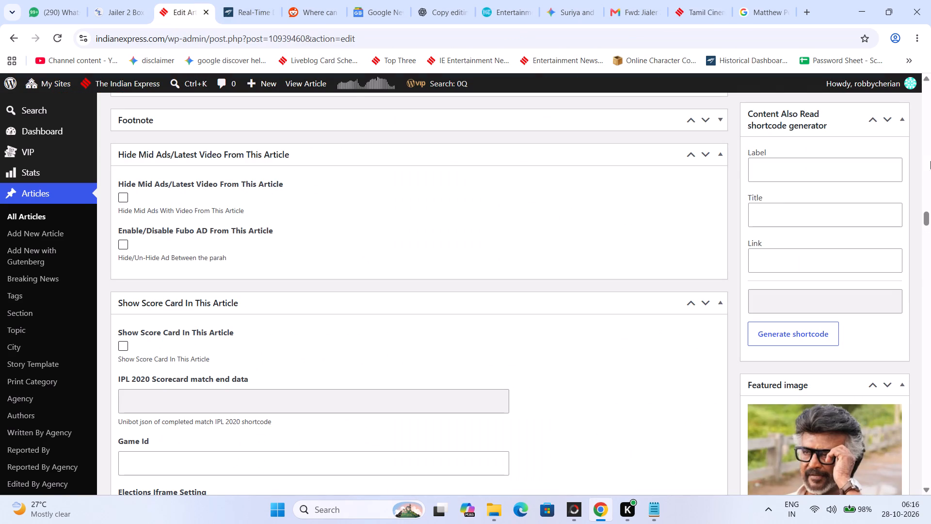
triple_click(927, 170)
double_click(927, 170)
drag(927, 170, 930, 153)
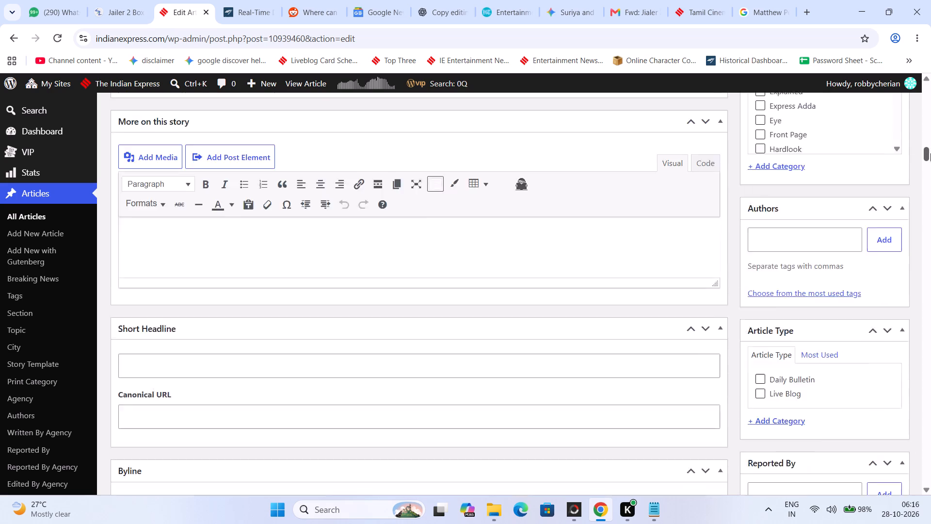
drag(930, 153, 930, 132)
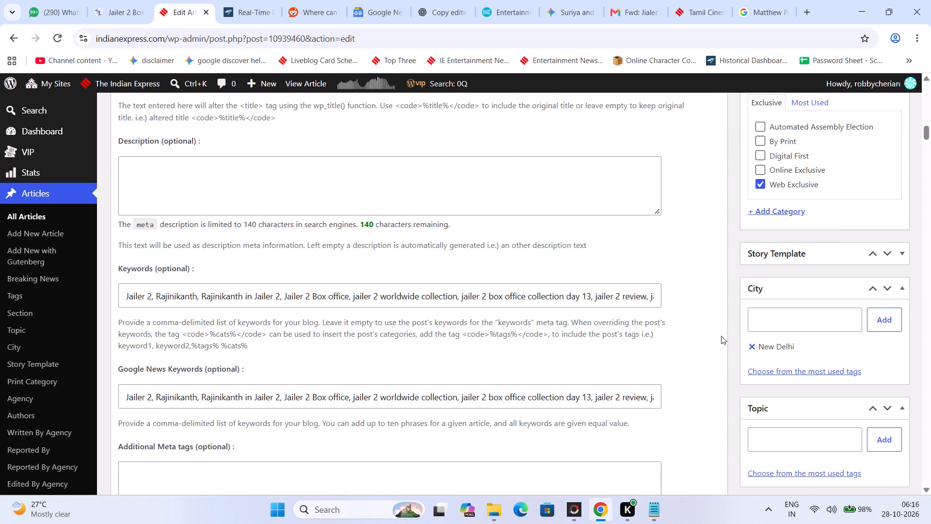
click(755, 345)
scroll(755, 345, down, 5)
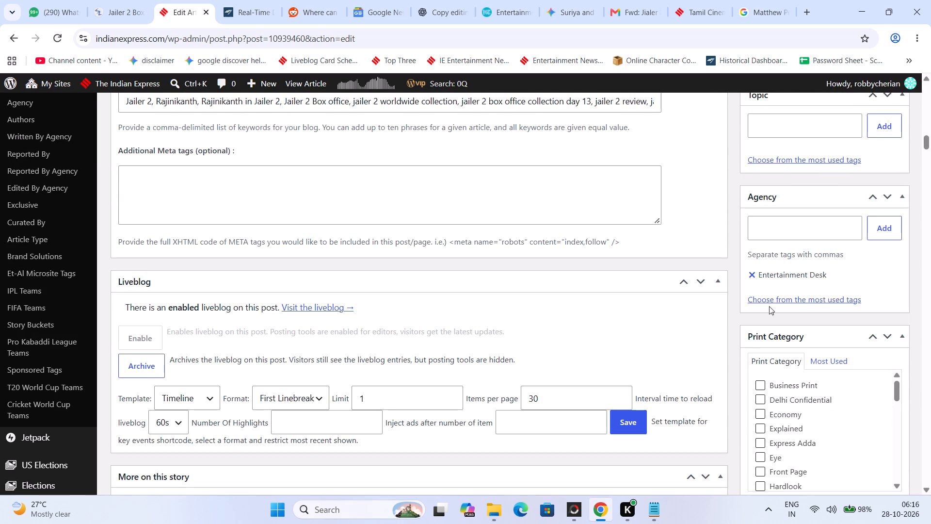
click(756, 269)
Add the writer credited on the Day 11 article to the Day 13 article's Authors.
scroll(755, 269, down, 5)
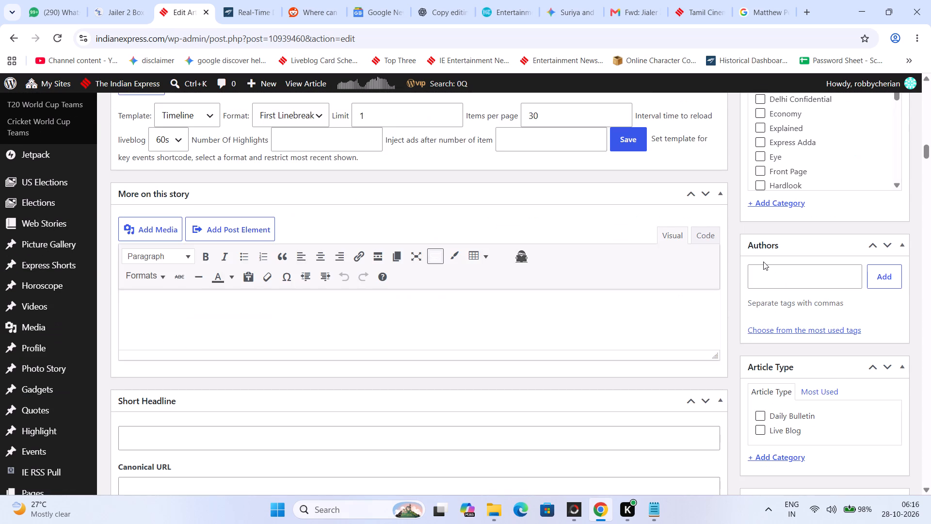
double_click(763, 262)
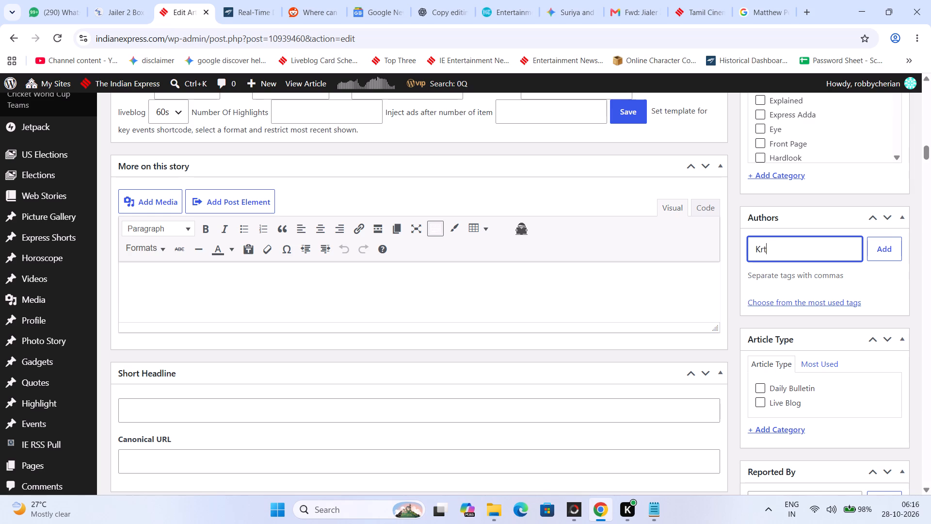
key(BackSpace)
key(BackSpace)
key(BackSpace)
text(it)
key(space)
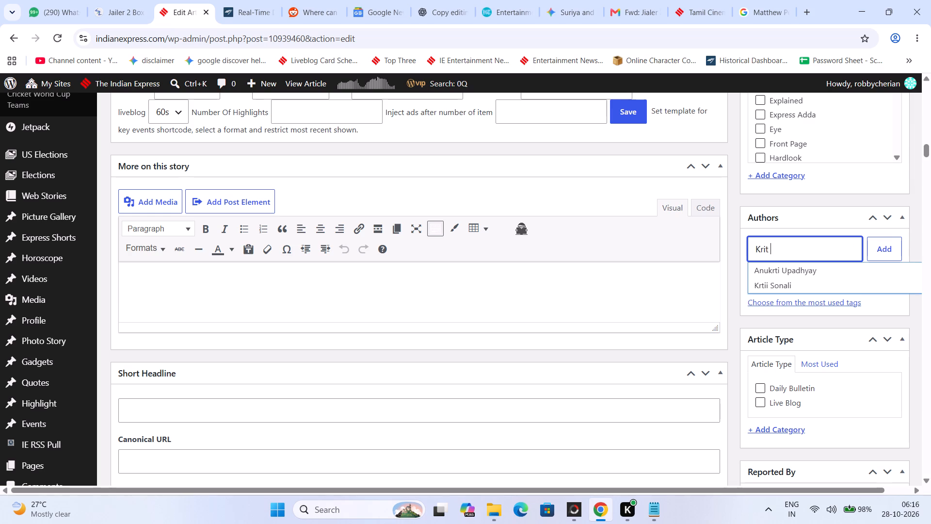
key(BackSpace)
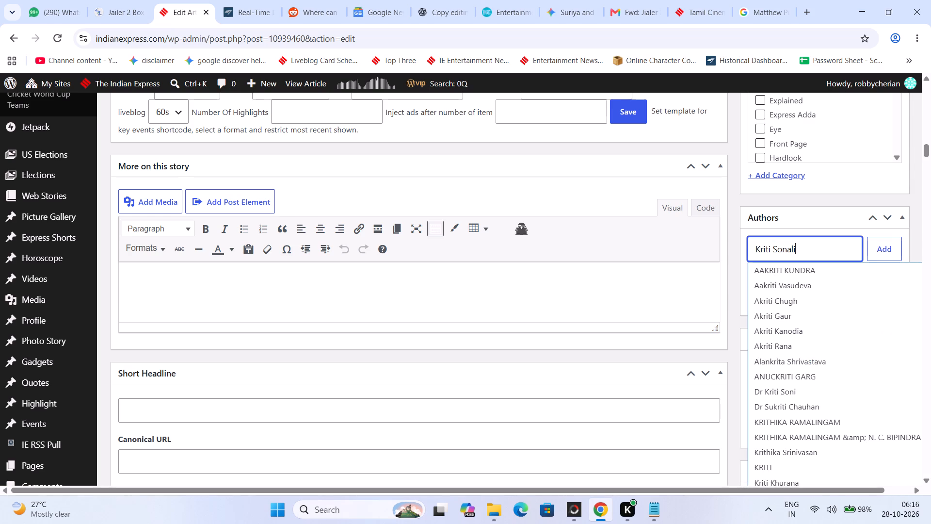
key(Return)
Open the Jailer 2 worldwide box office collection Day 12 article from the Tamil section listing.
scroll(311, 466, up, 10)
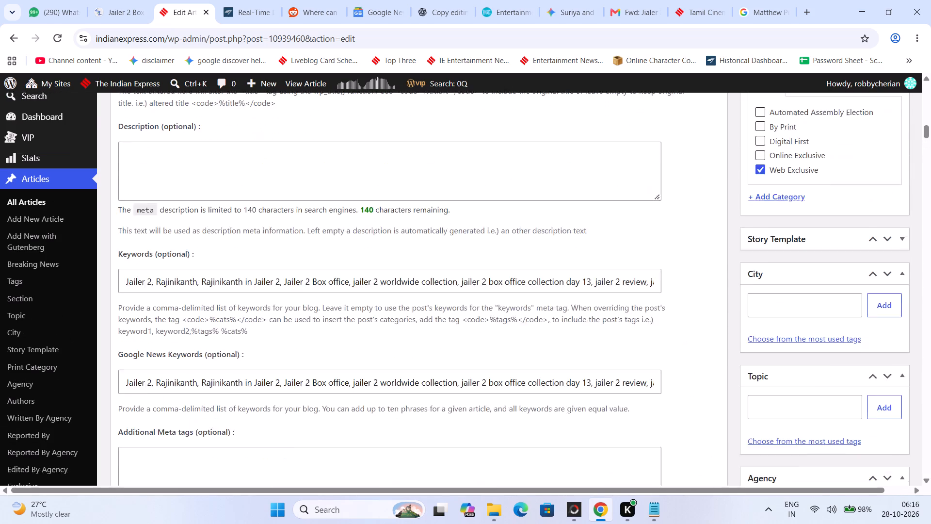
scroll(287, 474, up, 3)
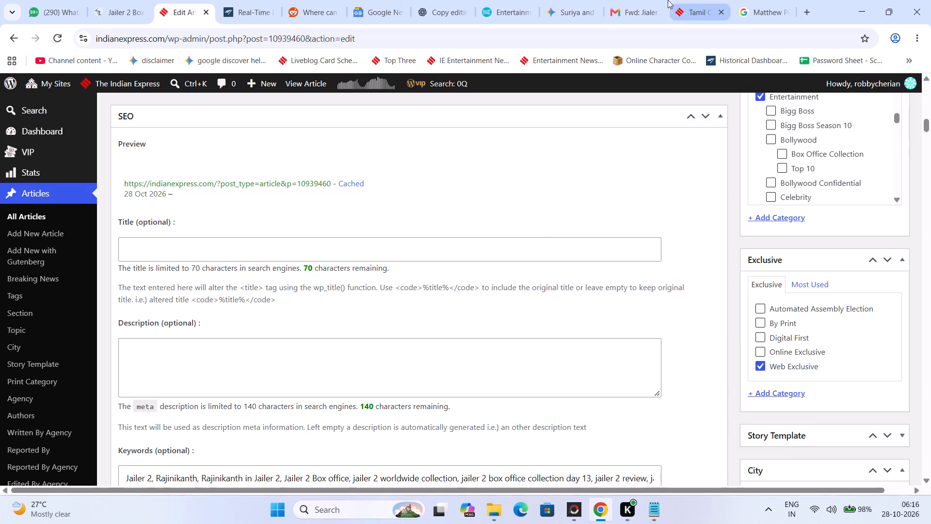
click(666, 0)
click(686, 0)
scroll(263, 266, up, 4)
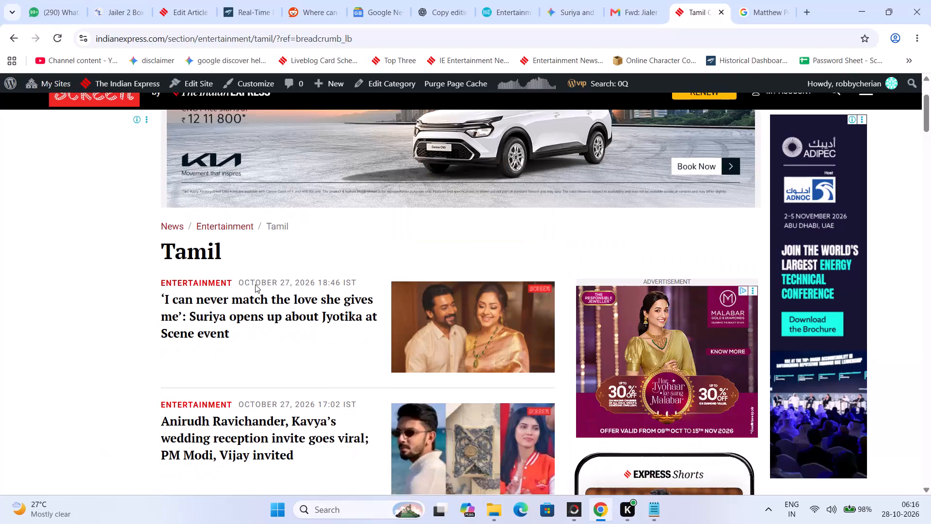
scroll(254, 288, down, 4)
click(254, 312)
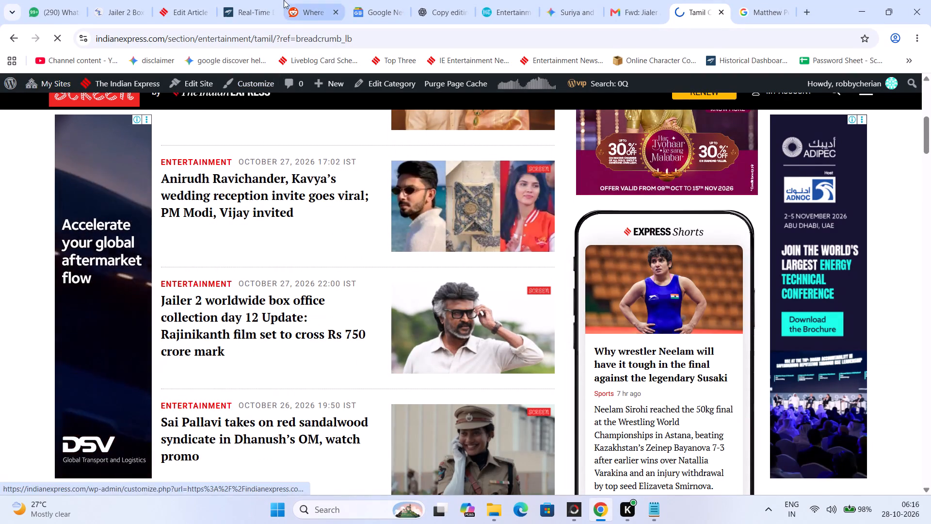
Load Twitter in place of the real-time analytics dashboard and open the Sun Pictures profile from the recent searches.
click(249, 0)
click(252, 33)
text(tw)
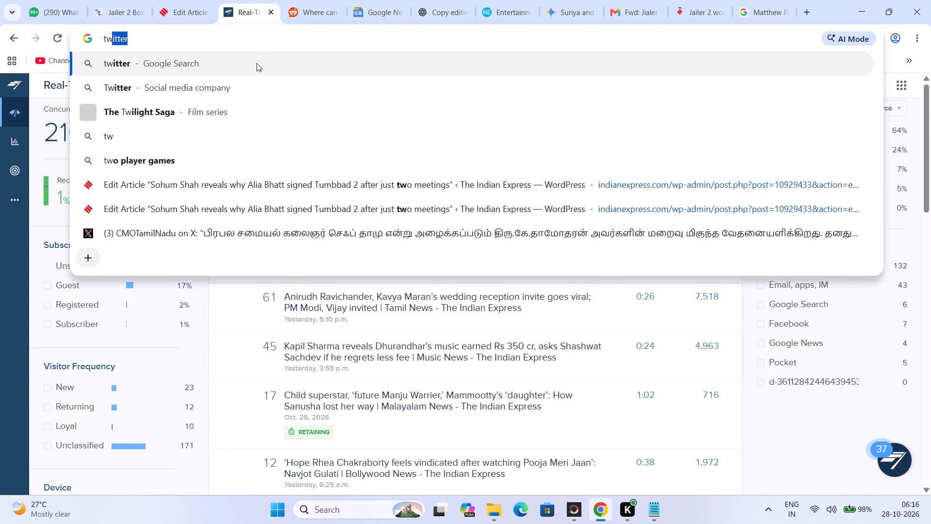
click(257, 65)
click(274, 207)
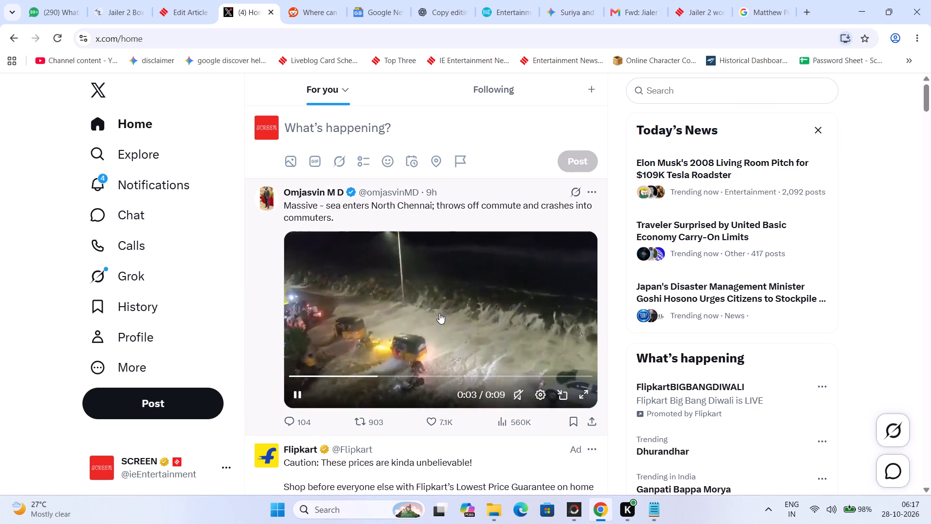
scroll(439, 313, down, 9)
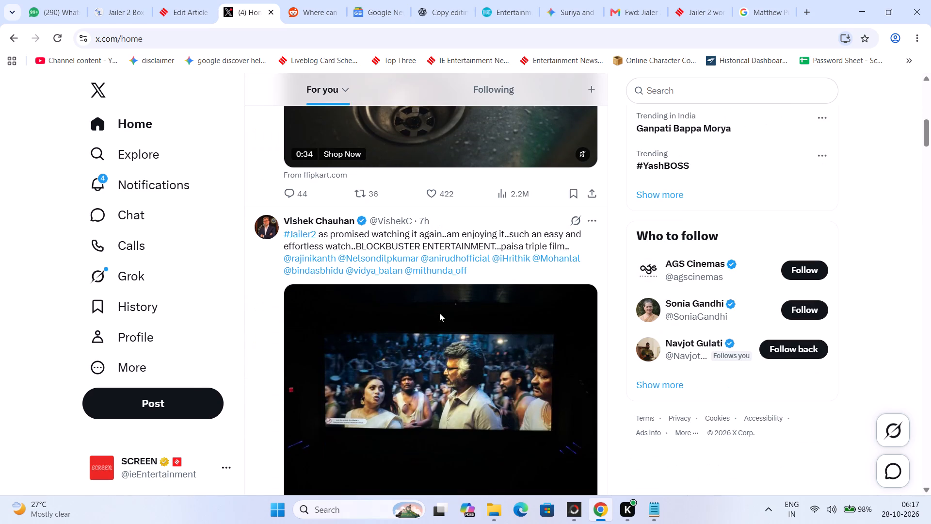
click(765, 90)
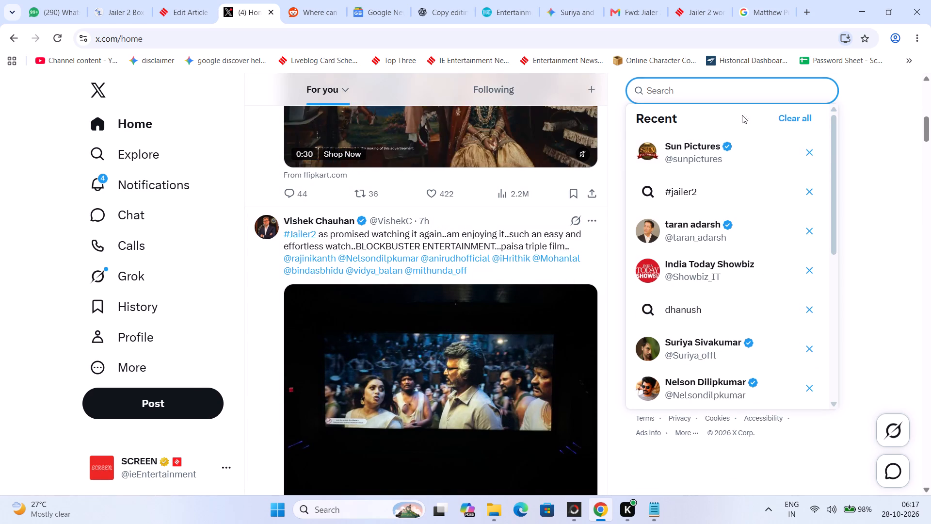
click(719, 159)
Open the published Jailer 2 Day 12 article for editing.
click(717, 0)
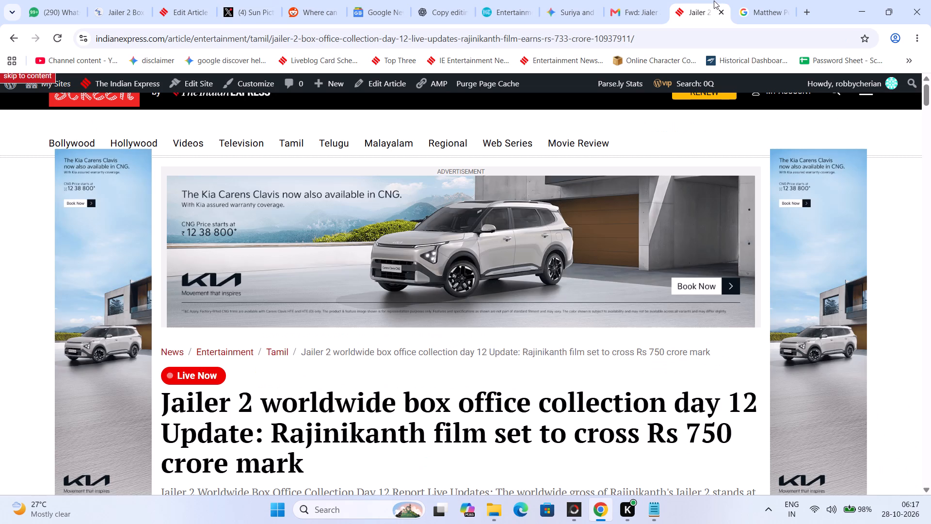
click(388, 84)
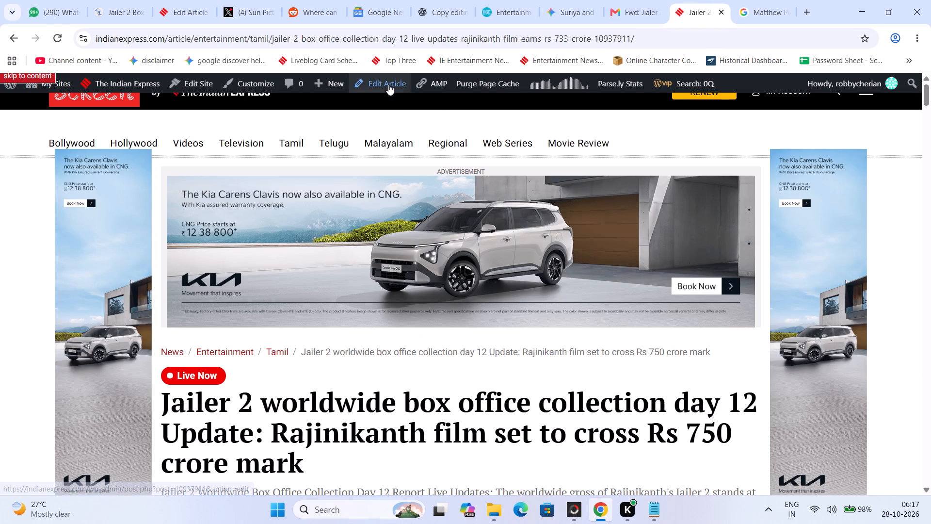
Save the Day 13 article as a draft.
click(185, 0)
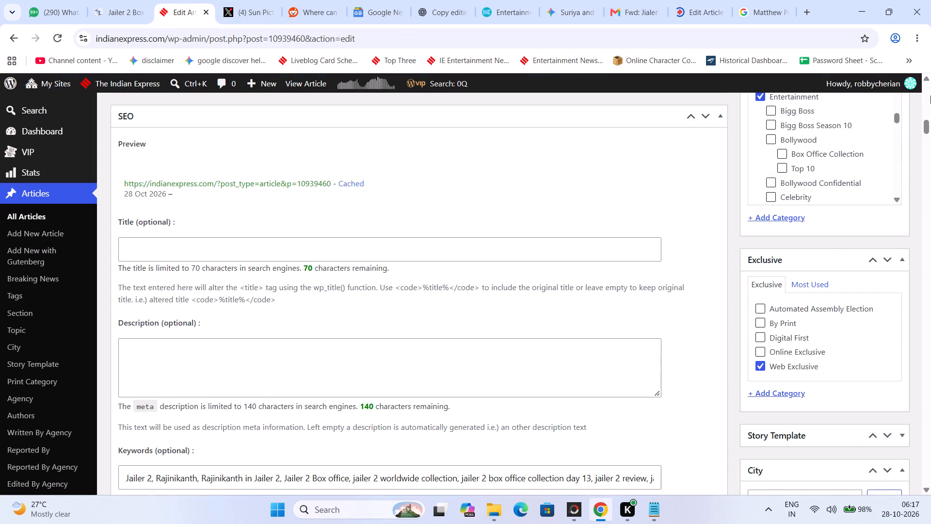
click(930, 96)
scroll(829, 256, down, 5)
click(768, 388)
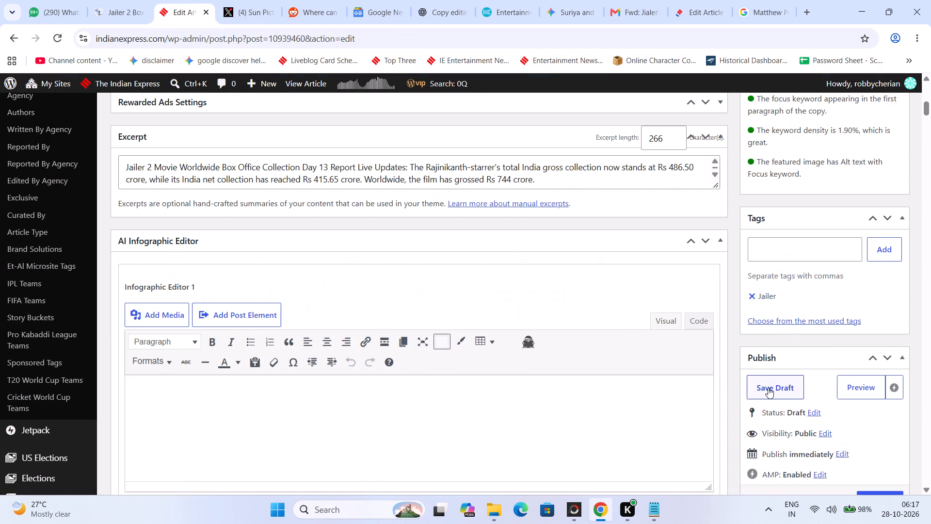
click(726, 0)
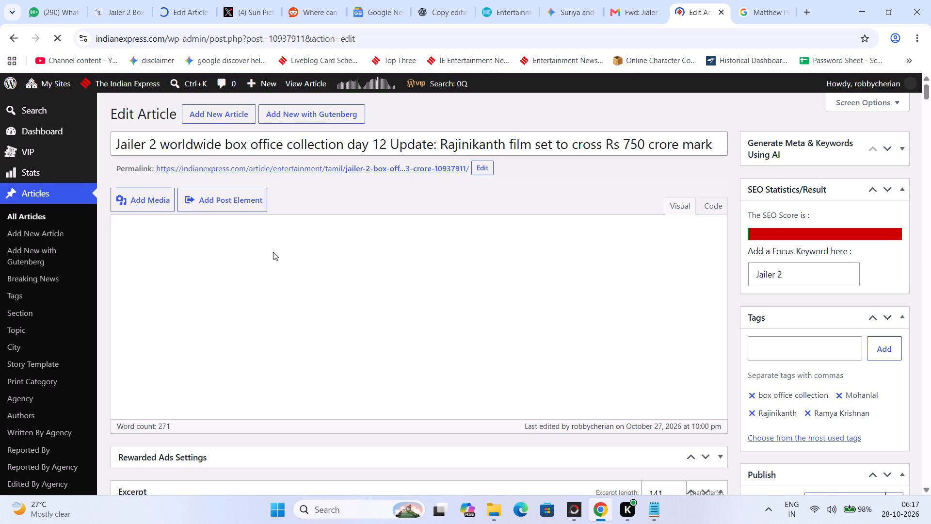
scroll(282, 252, down, 12)
scroll(314, 303, down, 2)
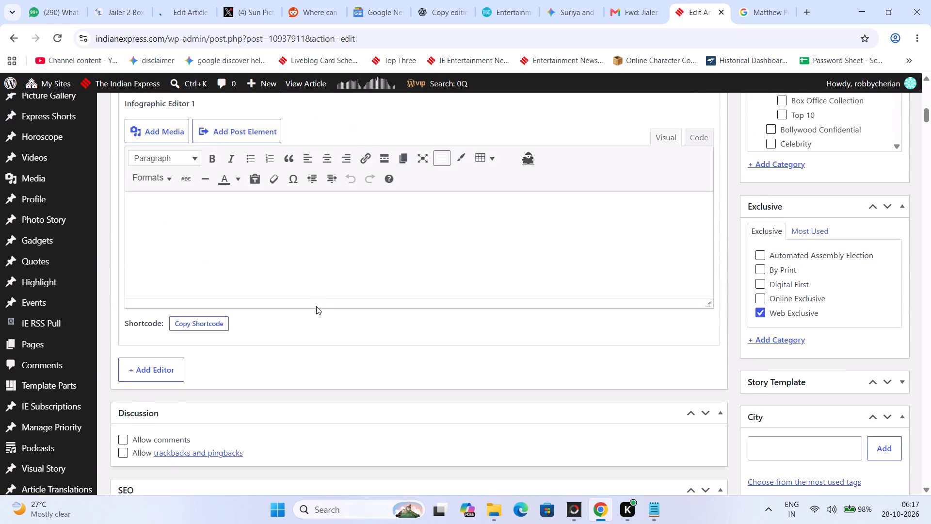
scroll(316, 306, down, 7)
triple_click(316, 328)
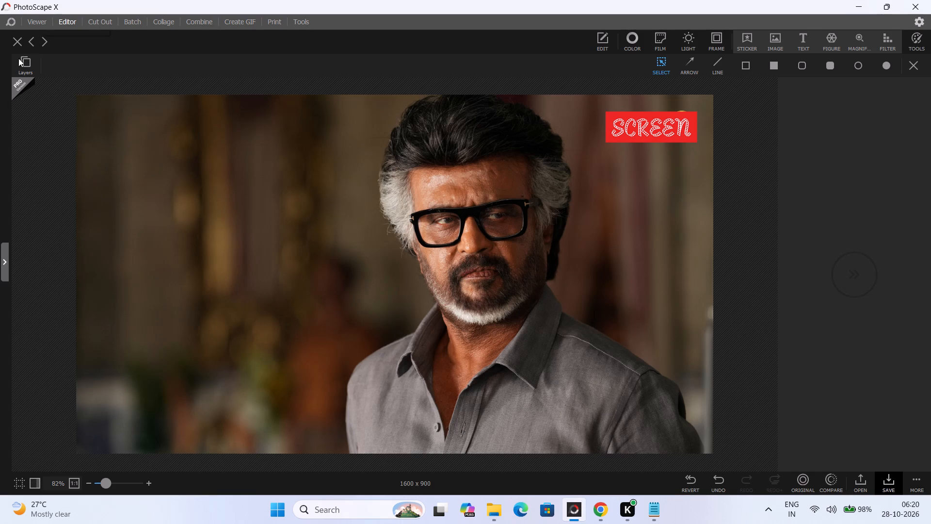
click(19, 40)
click(502, 517)
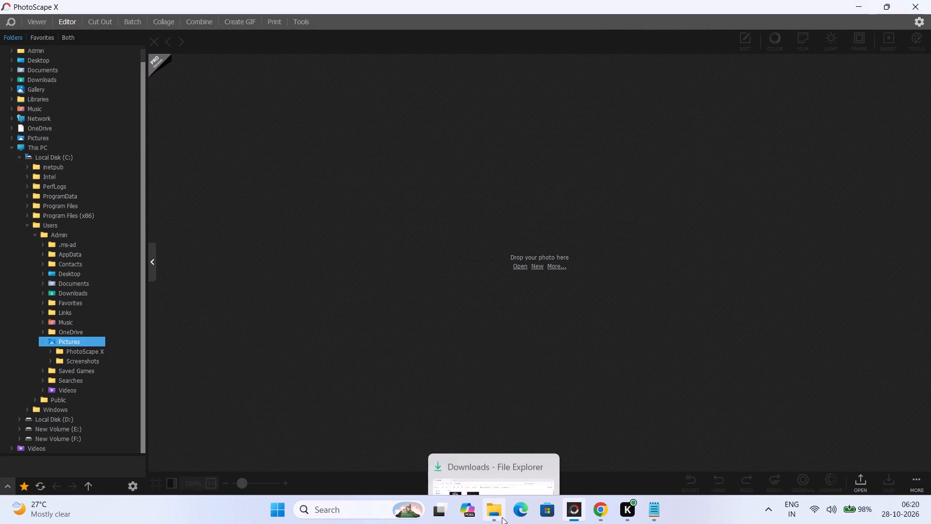
drag(300, 191, 589, 473)
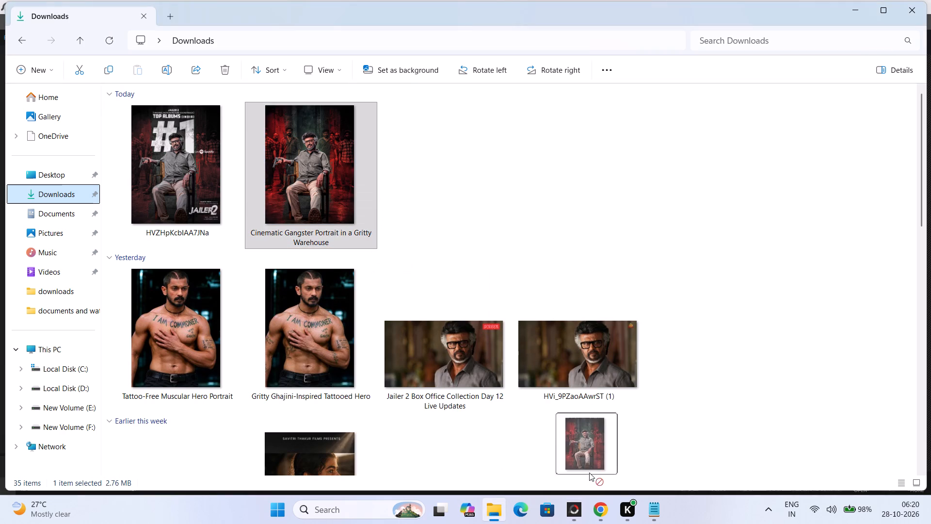
drag(589, 473, 423, 317)
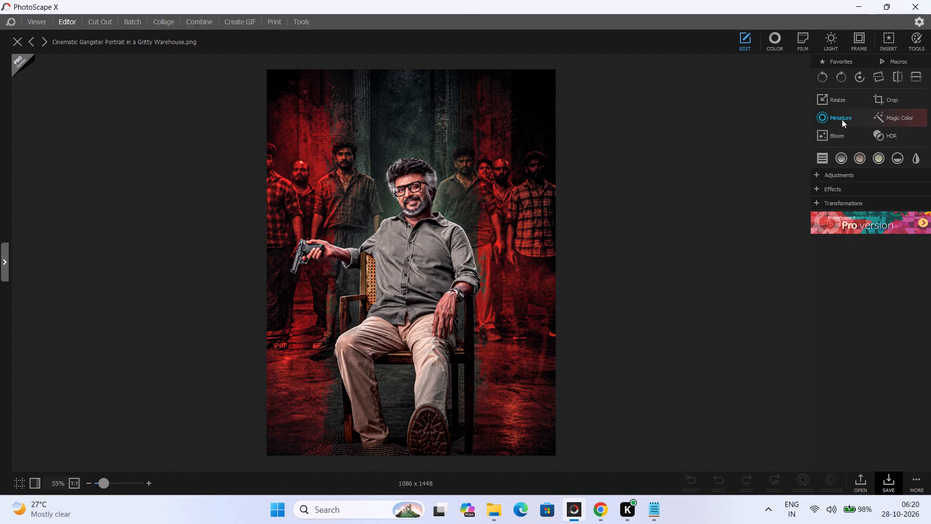
Resize the poster to a width of 1600 px with its aspect ratio preserved.
click(826, 99)
drag(878, 130, 850, 138)
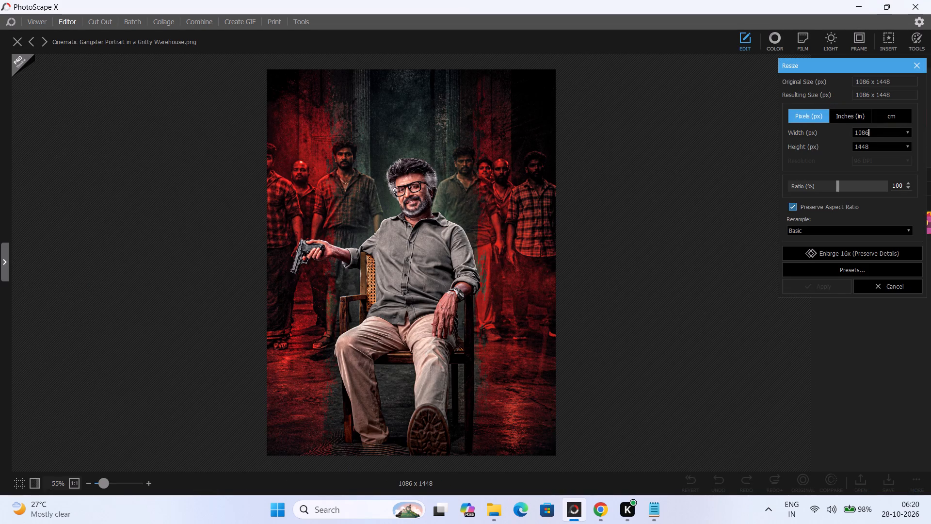
drag(850, 138, 803, 147)
triple_click(885, 133)
text(16)
text(00)
click(819, 285)
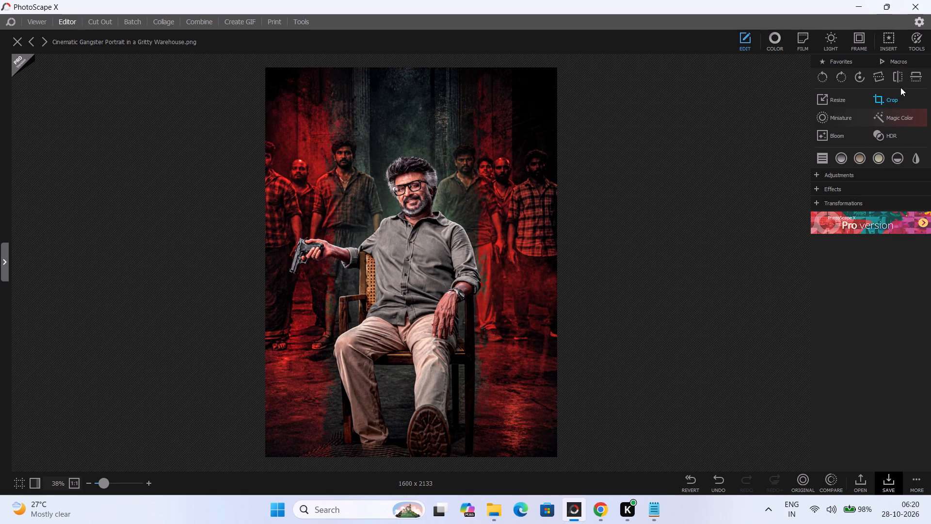
Crop the poster to a custom size of 1600 x 900 px, framing the seated man from his hair to his lap.
click(893, 95)
click(851, 126)
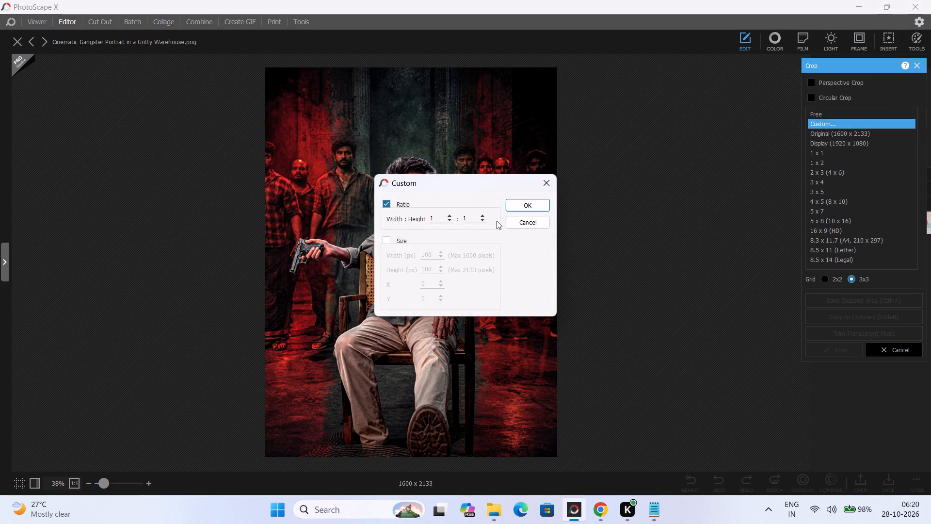
click(401, 245)
drag(433, 253, 391, 254)
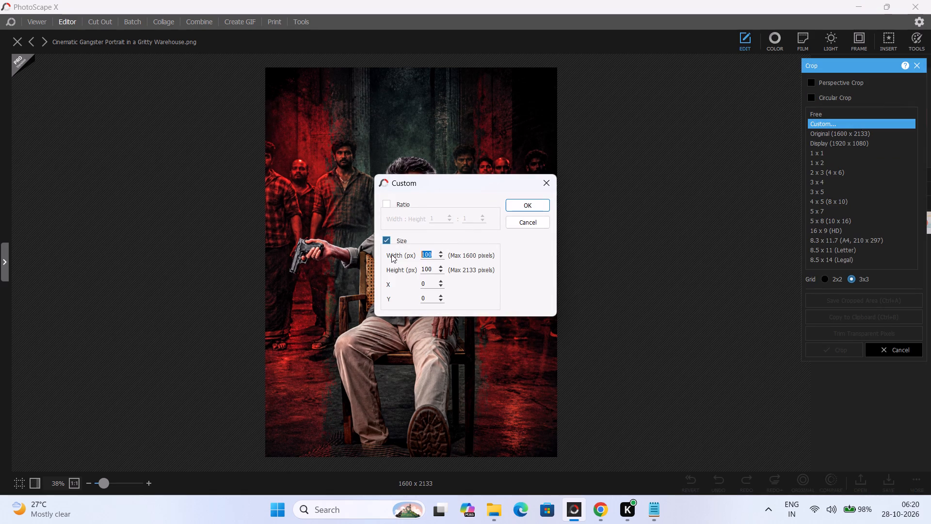
key(1)
text(60)
key(0)
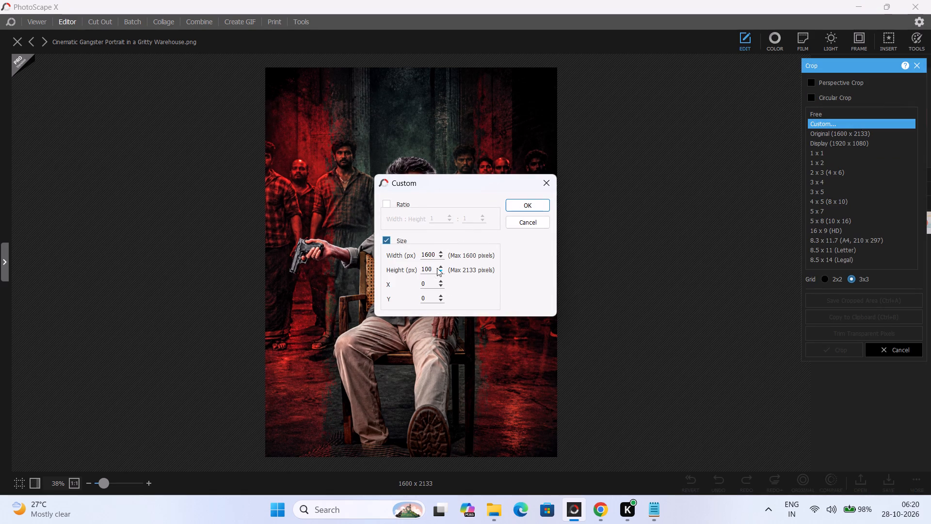
drag(430, 270, 400, 271)
triple_click(426, 264)
text(90)
key(0)
click(527, 201)
drag(442, 160, 447, 248)
click(838, 345)
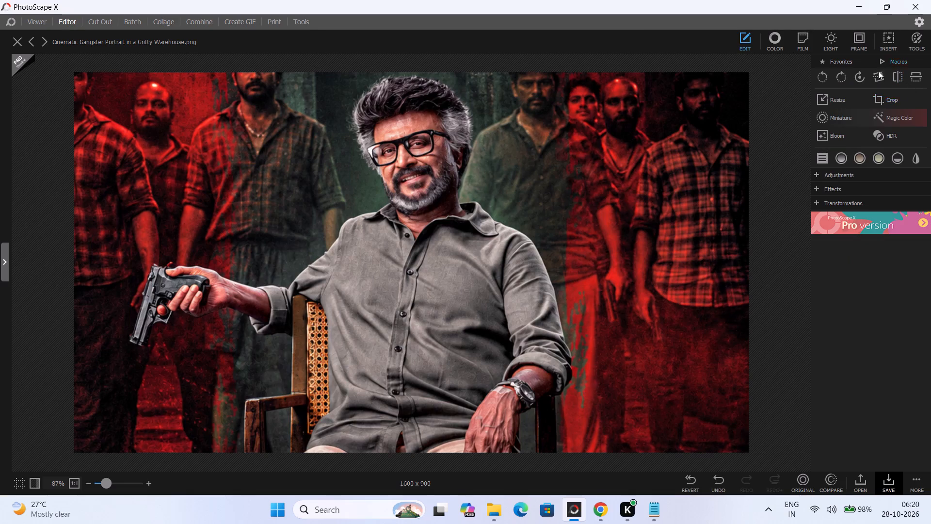
Insert the "SCREEN Logo" image from the "documents and watermarks" folder and enlarge it to about 99% scale to span the picture.
click(890, 40)
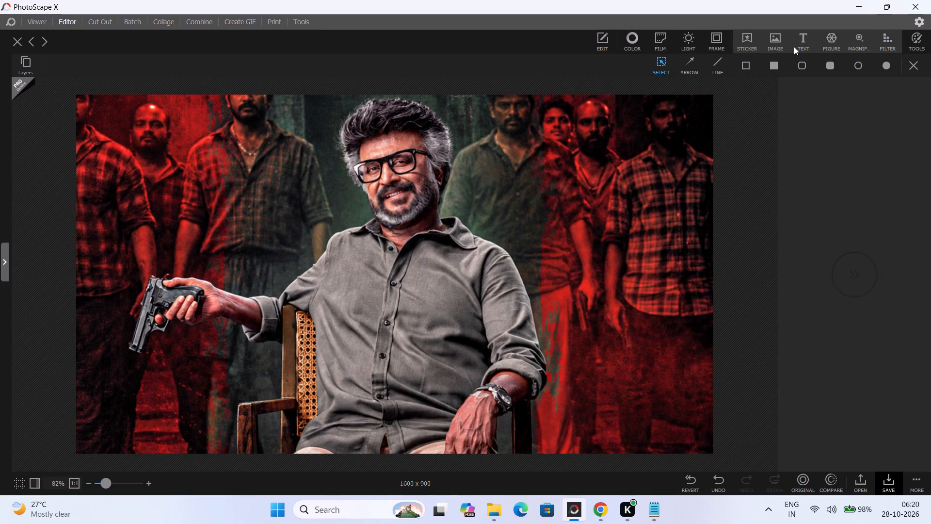
click(782, 46)
scroll(819, 224, down, 4)
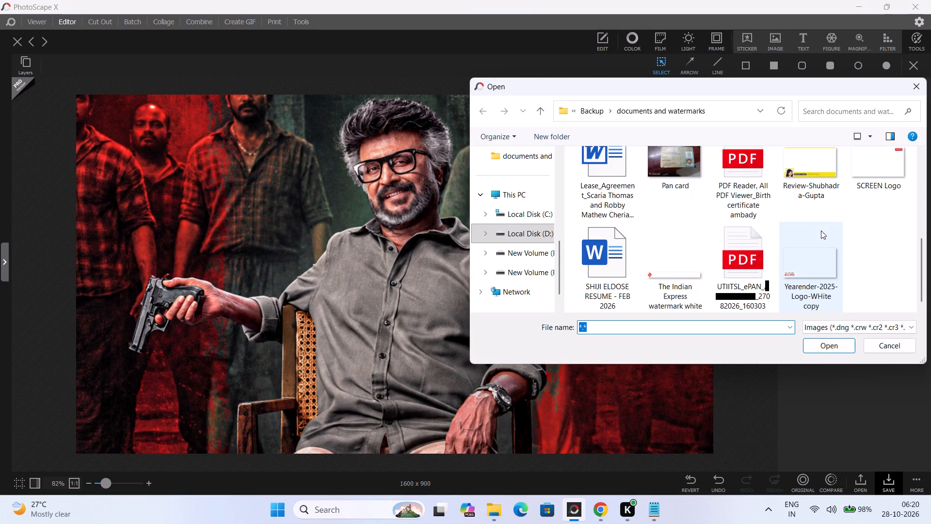
click(909, 175)
key(Return)
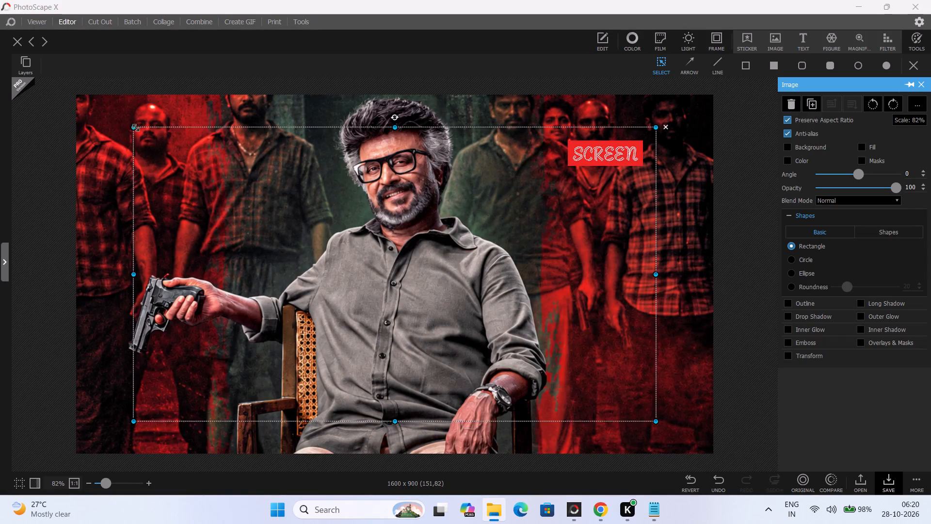
drag(135, 127, 78, 104)
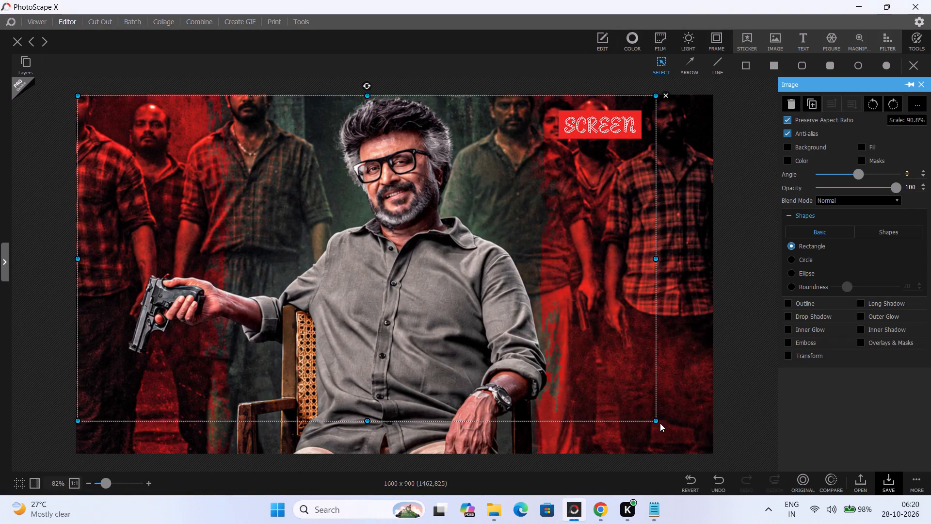
drag(656, 421, 713, 446)
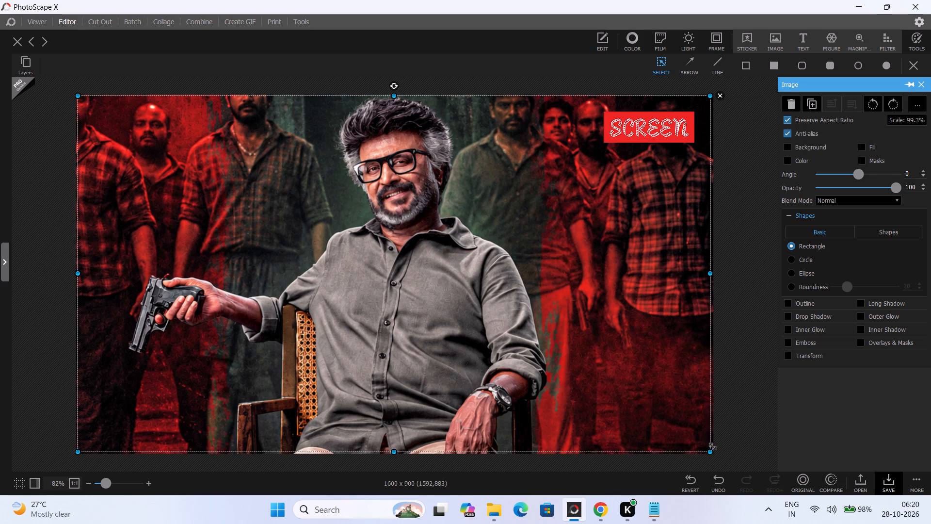
Enlarge the SCREEN logo overlay slightly to cover the full picture and finish placing it.
drag(713, 446, 714, 447)
click(741, 390)
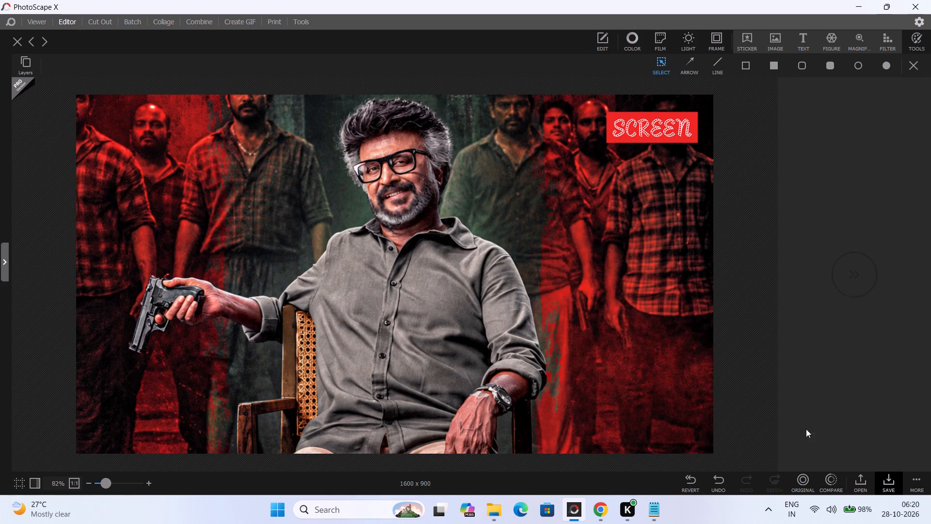
Save the branded picture as a JPEG named "Jailer 2 Box Office Collection Day 13 Updates" in Downloads.
click(889, 486)
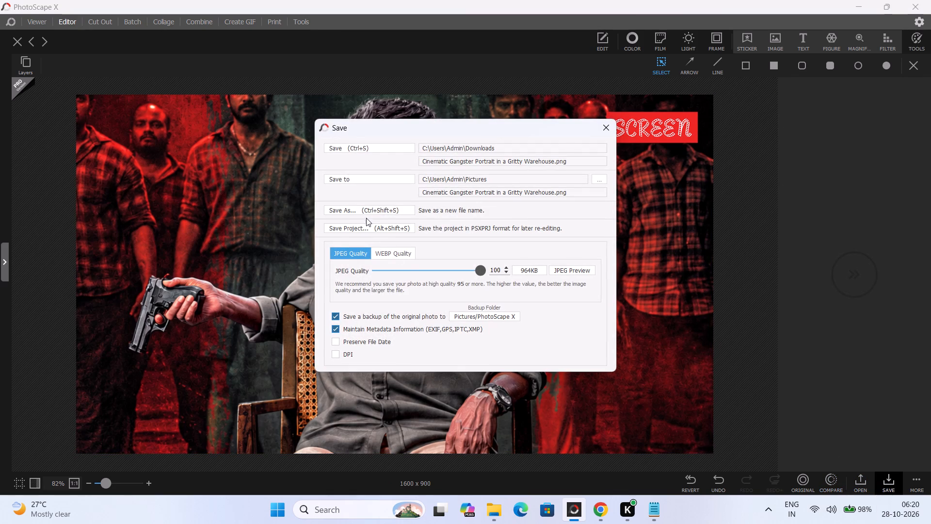
click(364, 212)
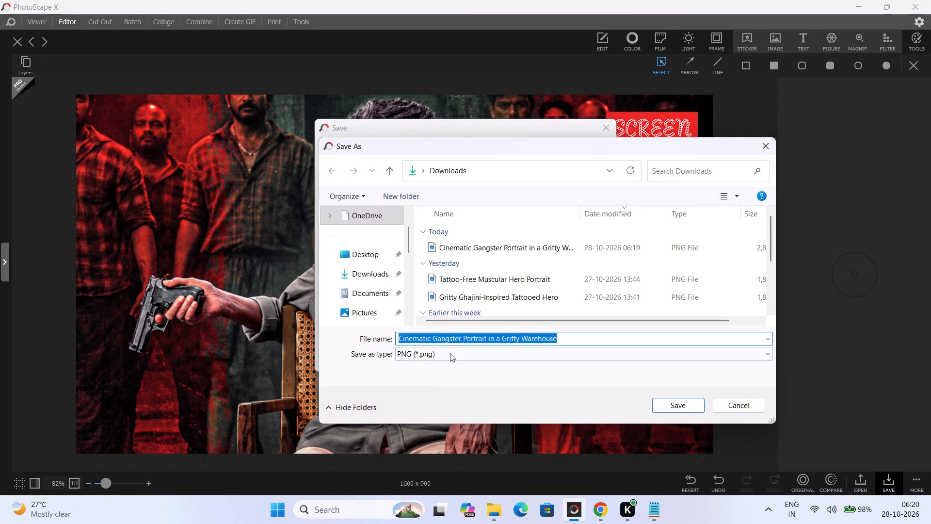
click(450, 353)
click(441, 372)
click(491, 341)
key(ctrl+v)
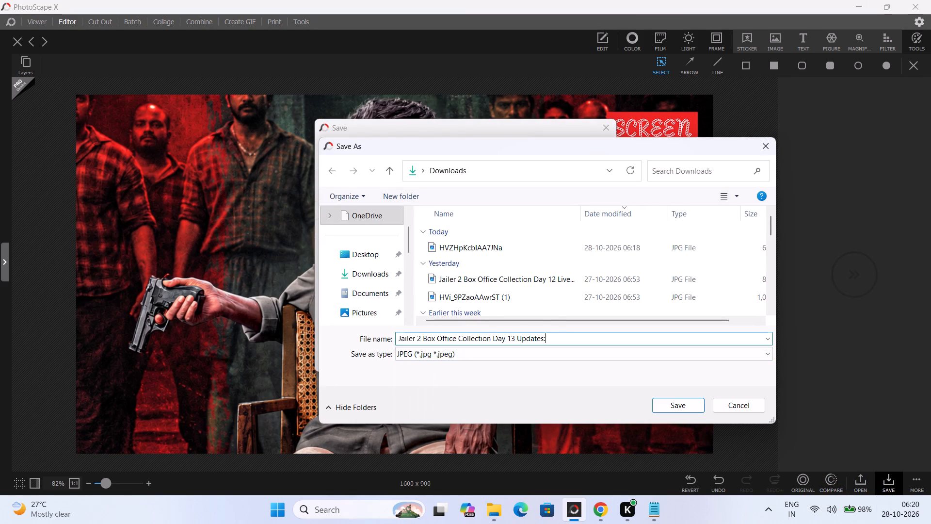
key(BackSpace)
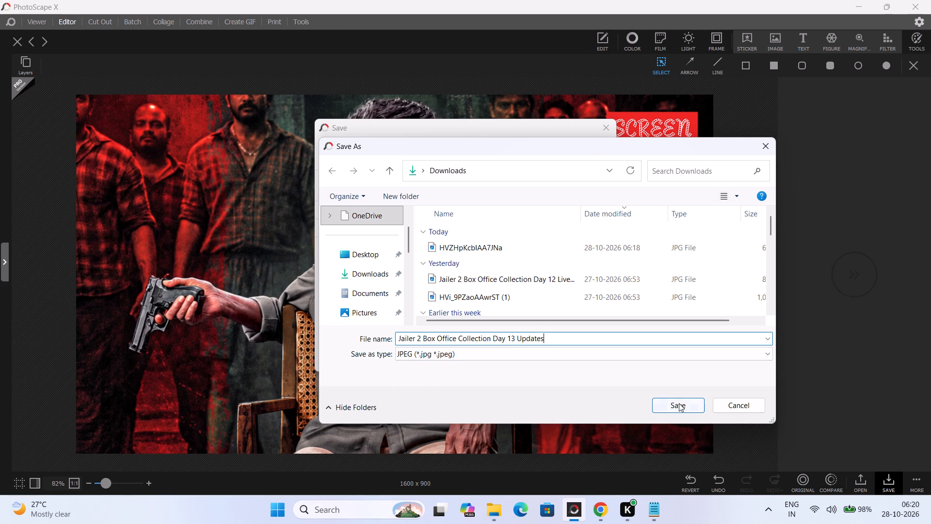
click(679, 403)
Switch to Chrome, return to the Day 13 article's editor and remove its existing featured image.
click(603, 513)
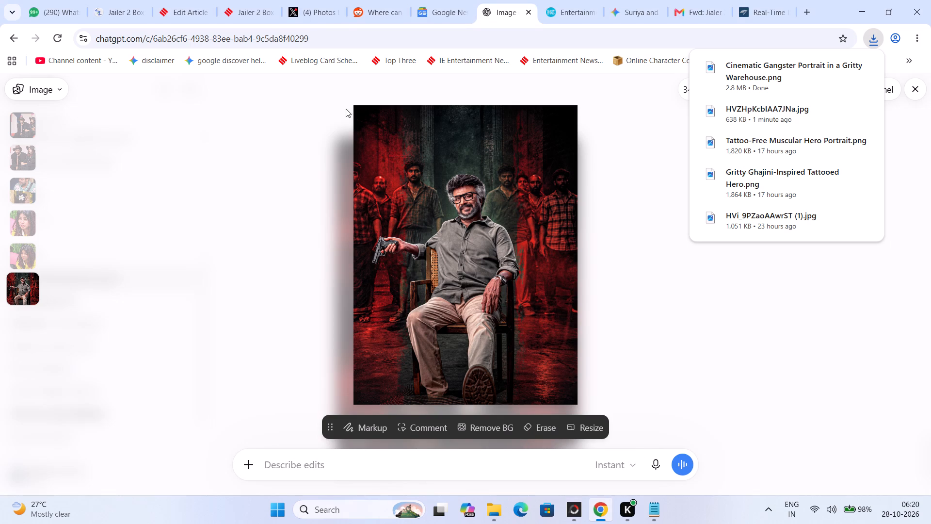
click(239, 113)
click(917, 94)
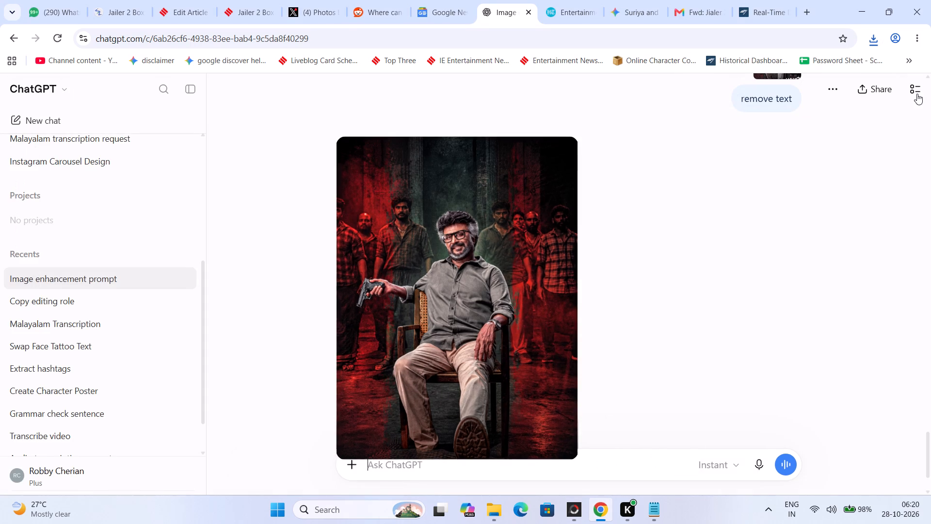
click(209, 0)
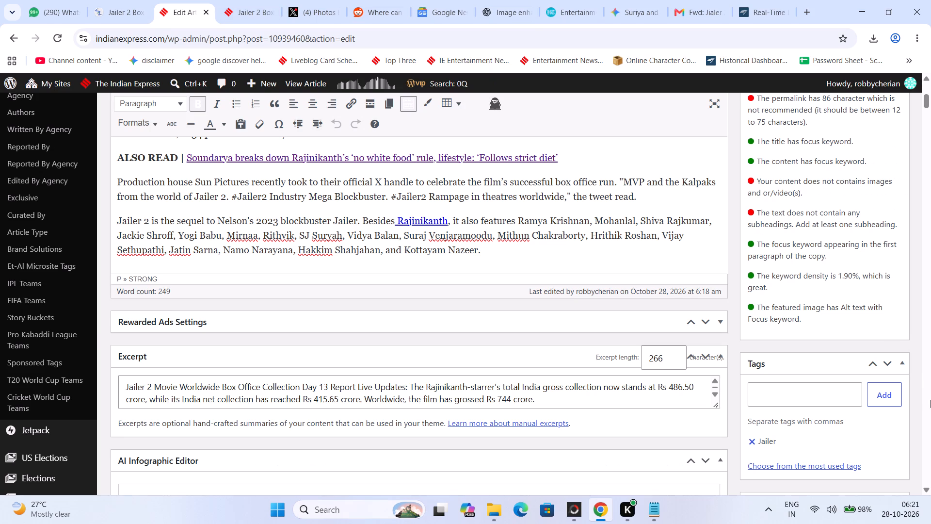
click(930, 404)
scroll(887, 393, up, 4)
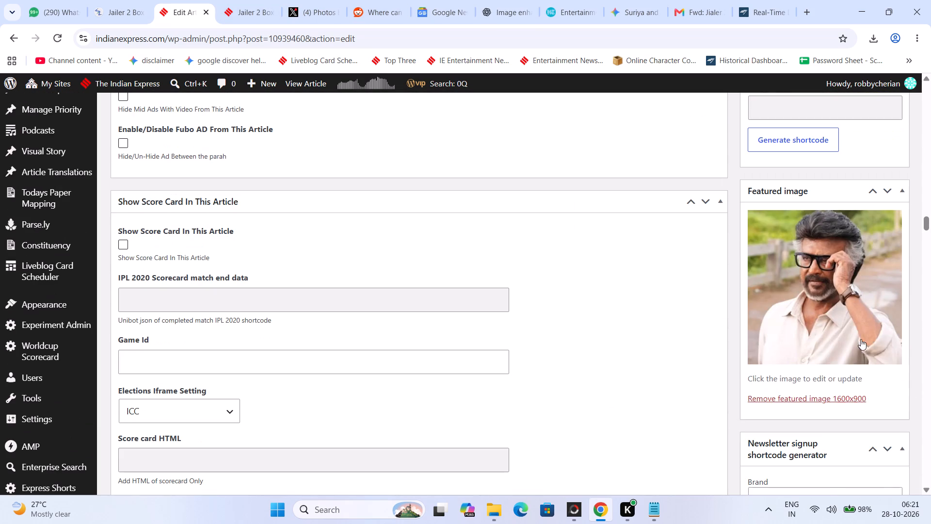
click(838, 397)
Upload "Jailer 2 Box Office Collection Day 13 Updates" from Downloads as the candidate featured image.
click(801, 217)
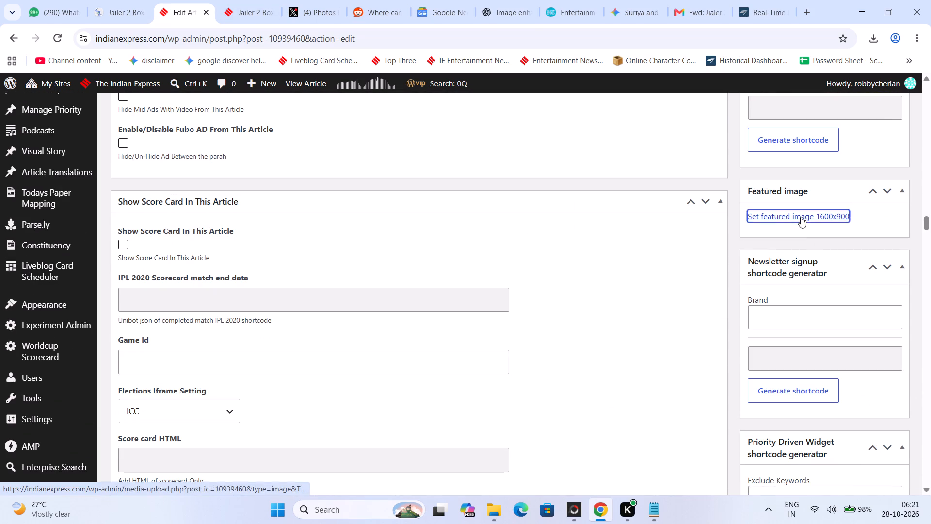
click(62, 131)
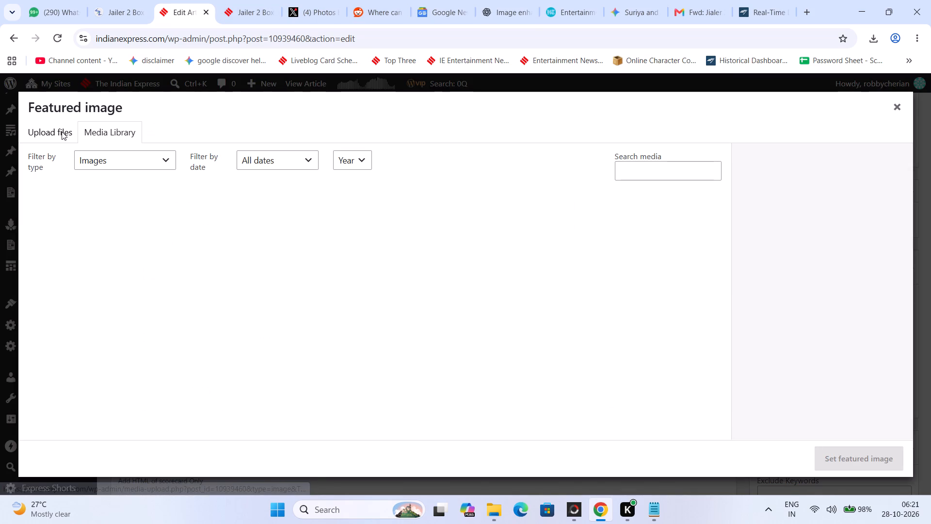
click(452, 311)
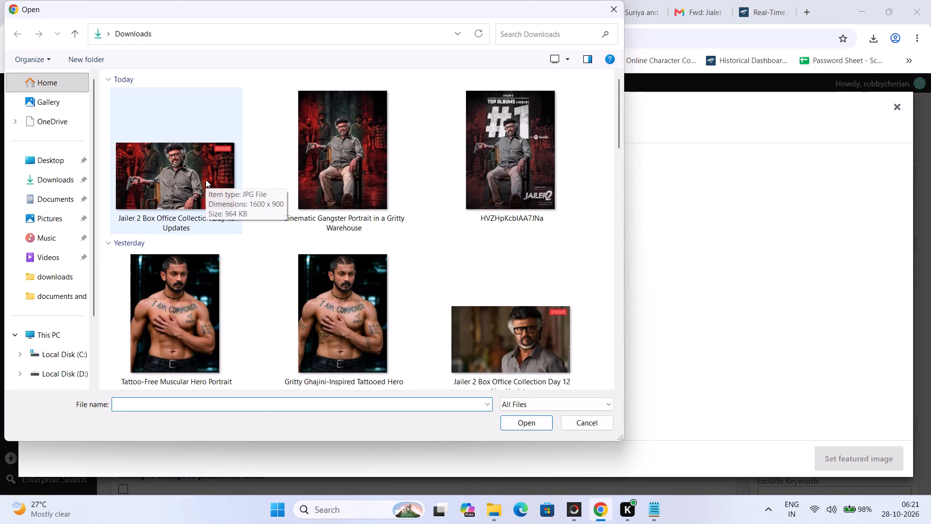
click(206, 180)
key(Return)
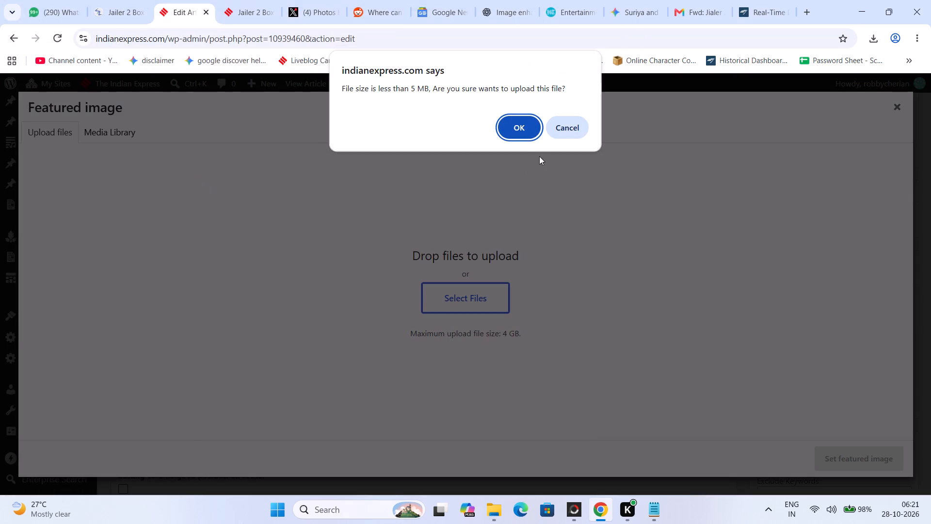
click(520, 133)
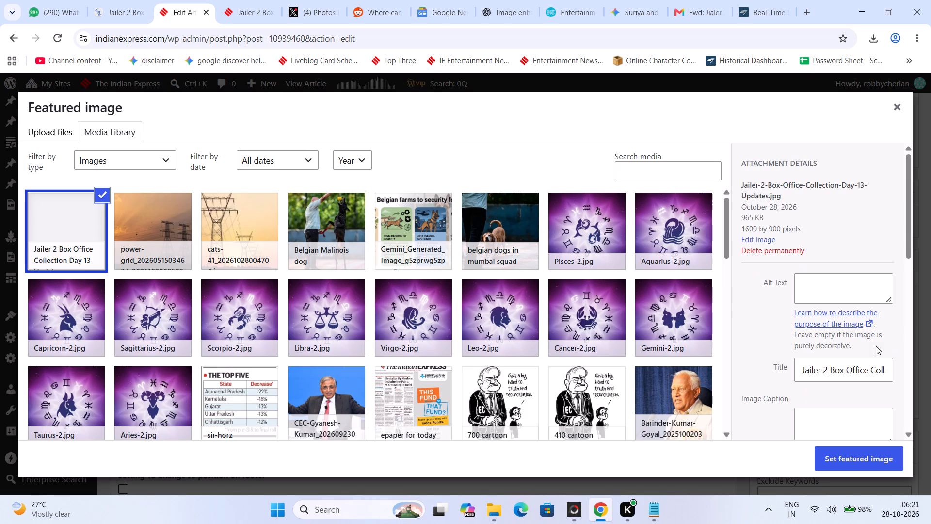
Set the uploaded image's alt text to "Jailer 2 Box Office Collection Day 13 Updates".
click(825, 289)
key(ctrl+v)
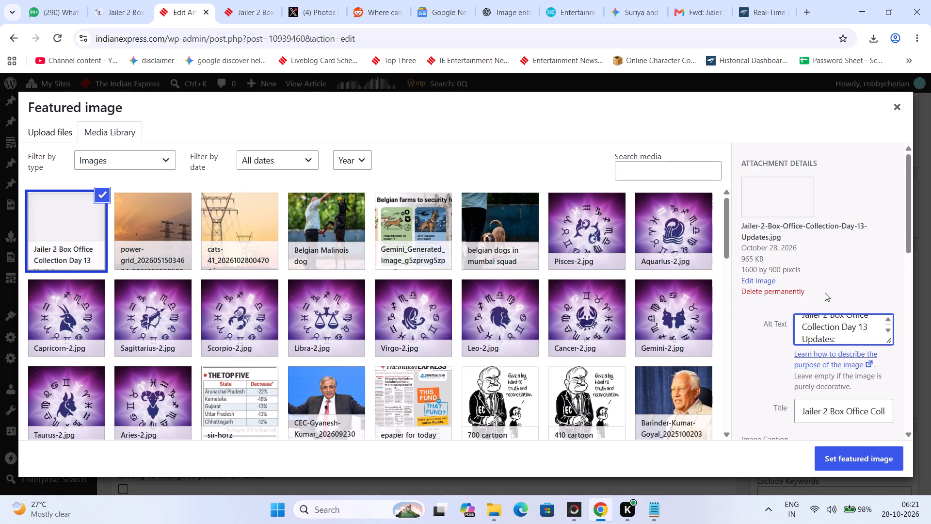
key(BackSpace)
Caption the image "Jailer 2 Box Office Collection Day 13 Updates: Rajinikanth film Jailer 2 eyes Rs 750 crore mark." and set it as the featured image.
scroll(803, 393, down, 2)
click(837, 348)
key(ctrl+v)
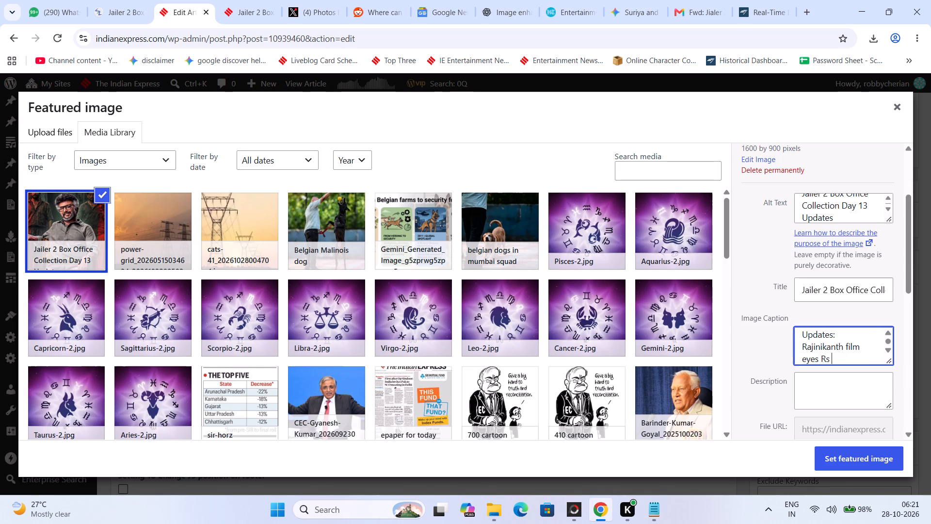
text(750 crore mark.)
key(Up)
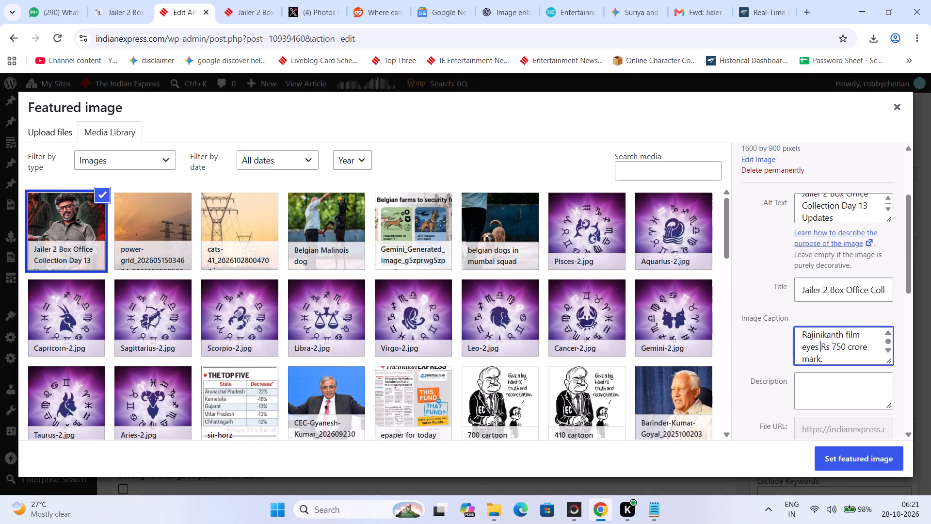
key(Left)
key(Left)
key(Left)
key(Left)
key(Left)
key(Left)
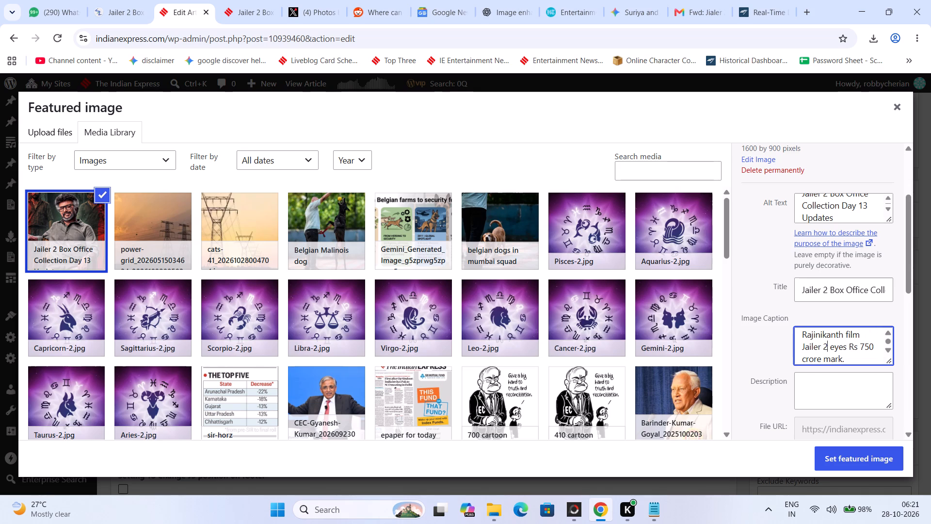
click(853, 456)
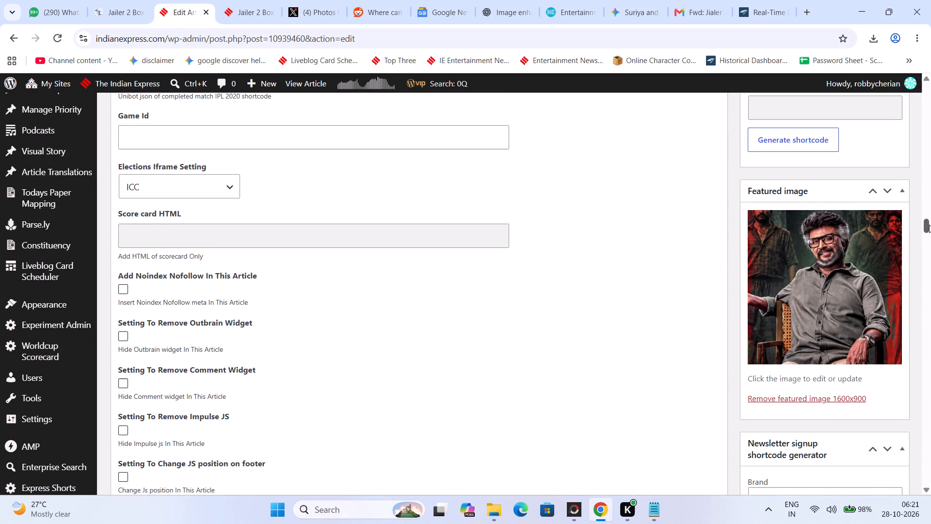
Add the tag "rajinikanth" to the article and save the draft.
drag(929, 225, 930, 91)
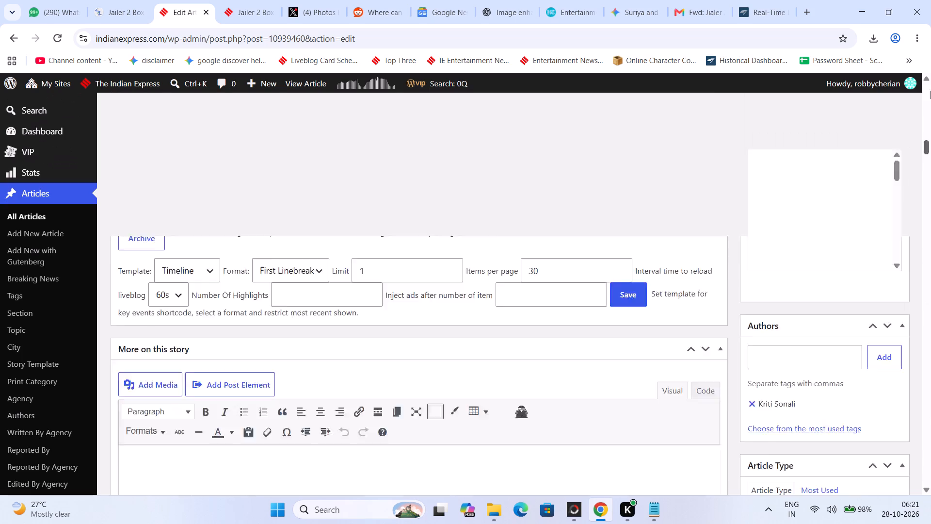
drag(930, 91, 930, 70)
scroll(830, 228, down, 7)
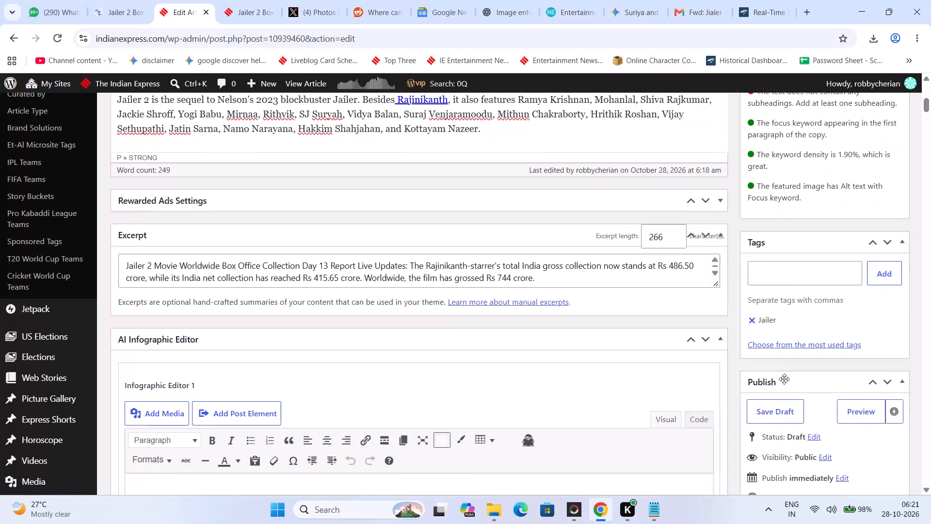
click(791, 280)
text(rajinikanth)
key(Return)
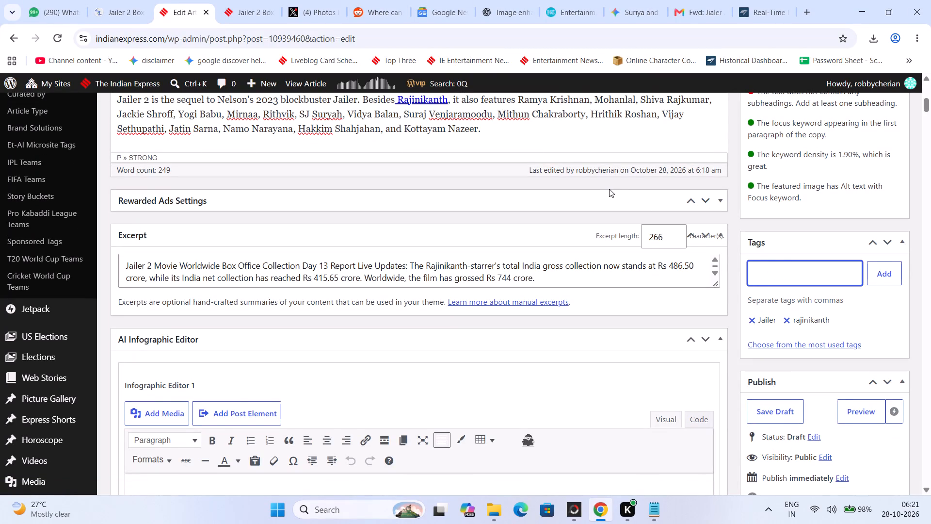
click(800, 417)
Reload the article preview and proofread the lead image, its caption and the body copy.
scroll(799, 418, up, 9)
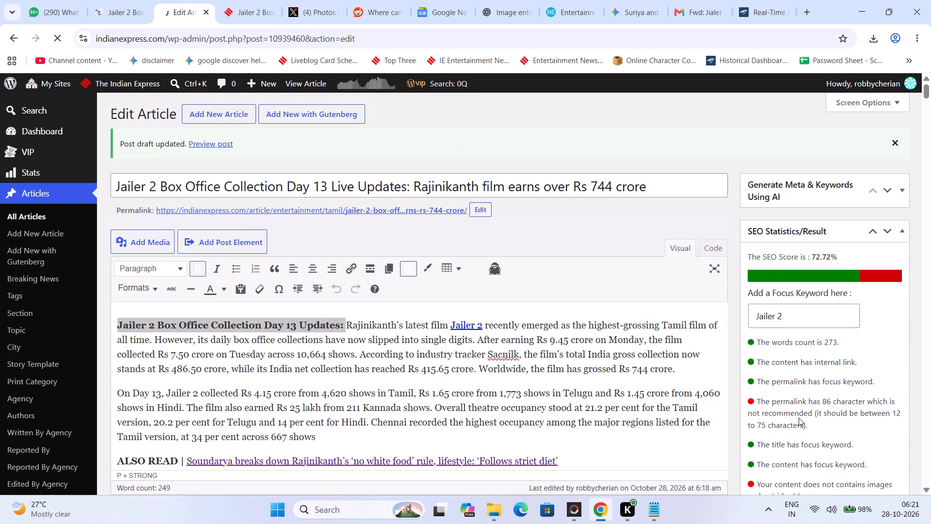
scroll(799, 418, up, 8)
click(222, 0)
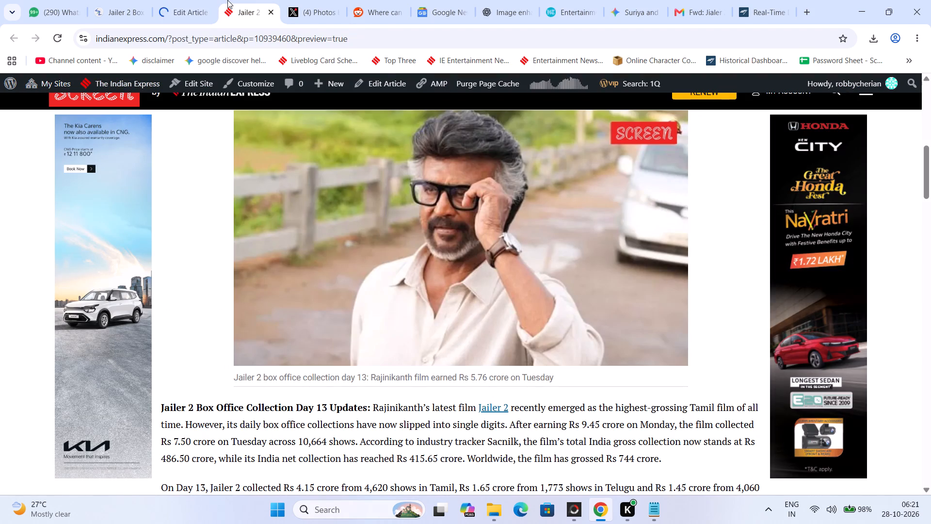
right_click(235, 0)
click(285, 100)
scroll(273, 313, down, 5)
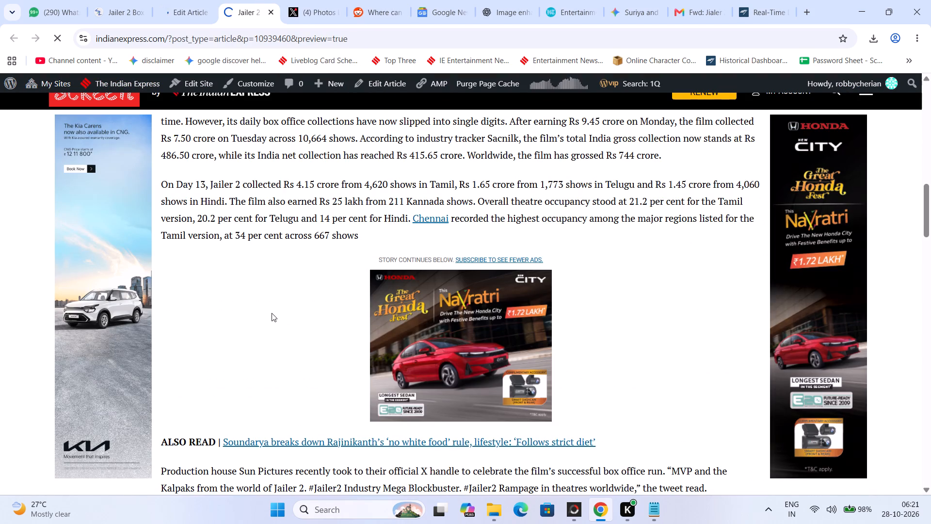
scroll(270, 314, up, 2)
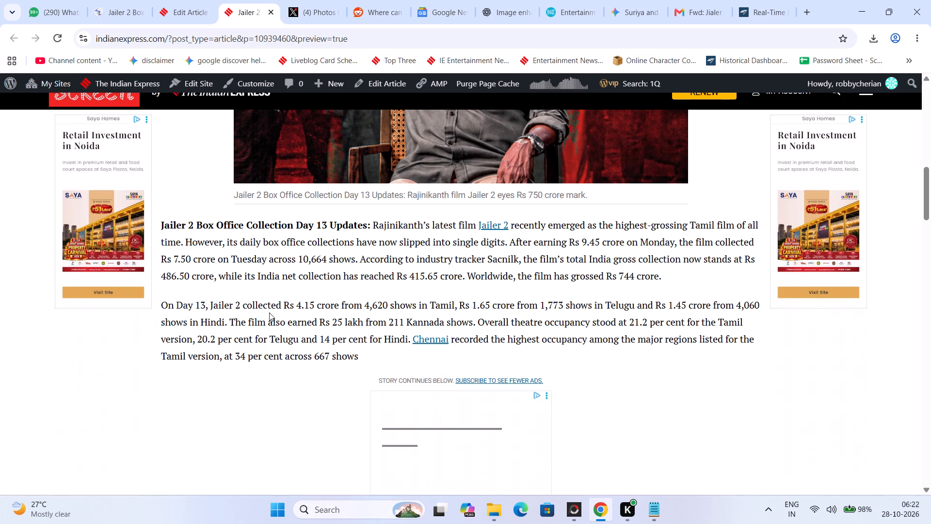
scroll(270, 325, down, 4)
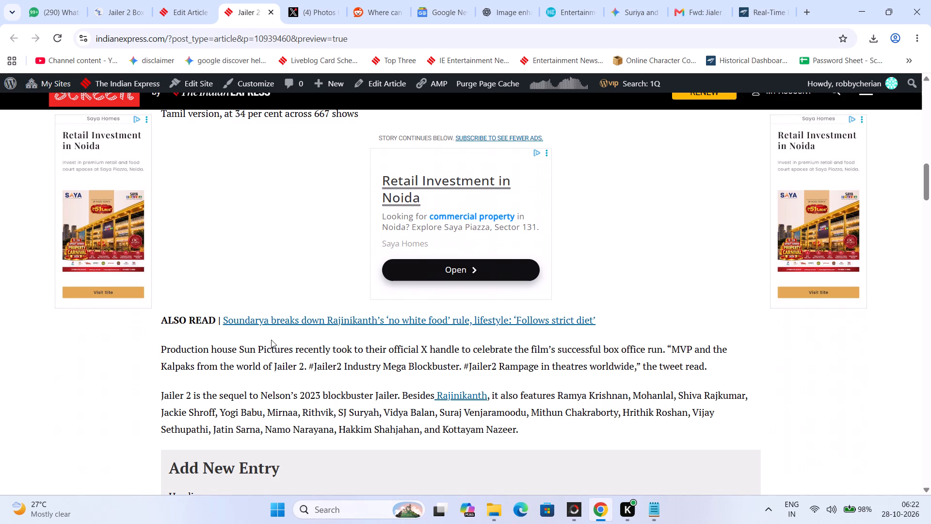
Change "Nelson's" to "Nelson Dilipkumar's" in the article's last paragraph and save the draft.
click(190, 0)
scroll(327, 389, down, 6)
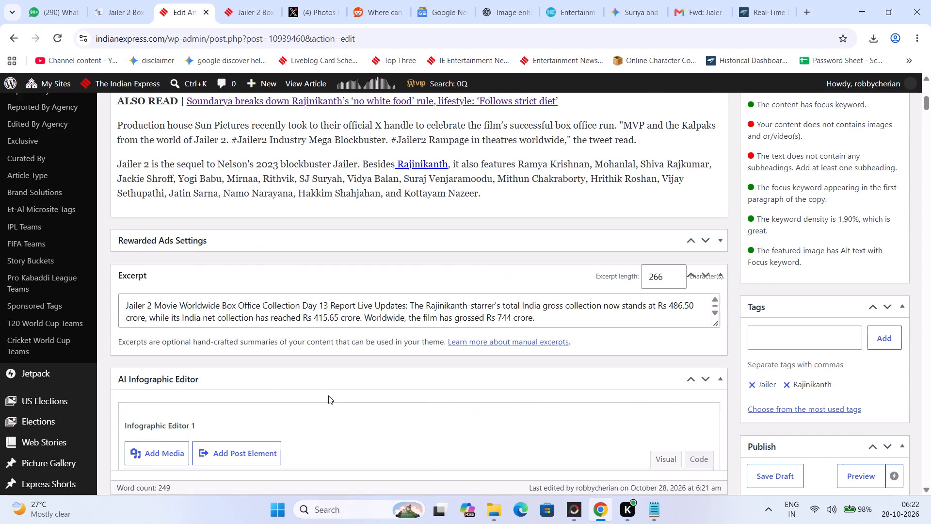
click(245, 155)
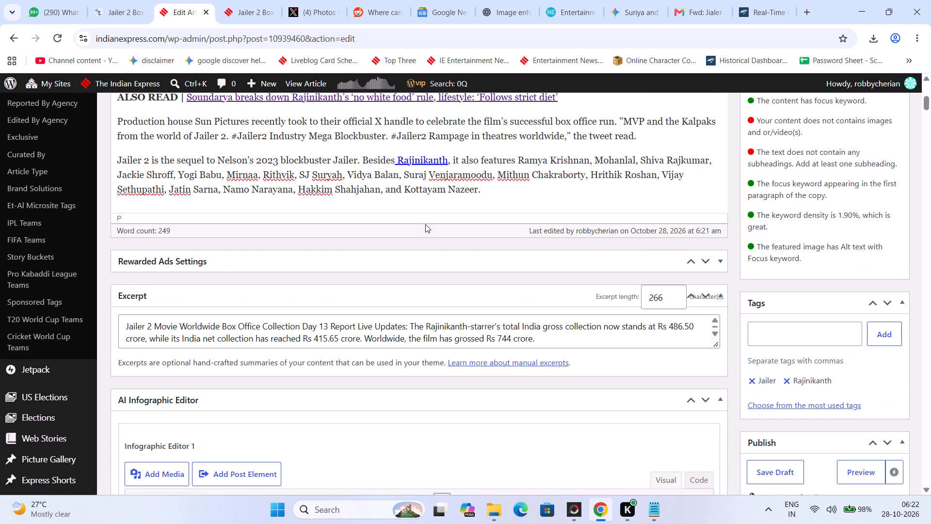
text(ilipkumar)
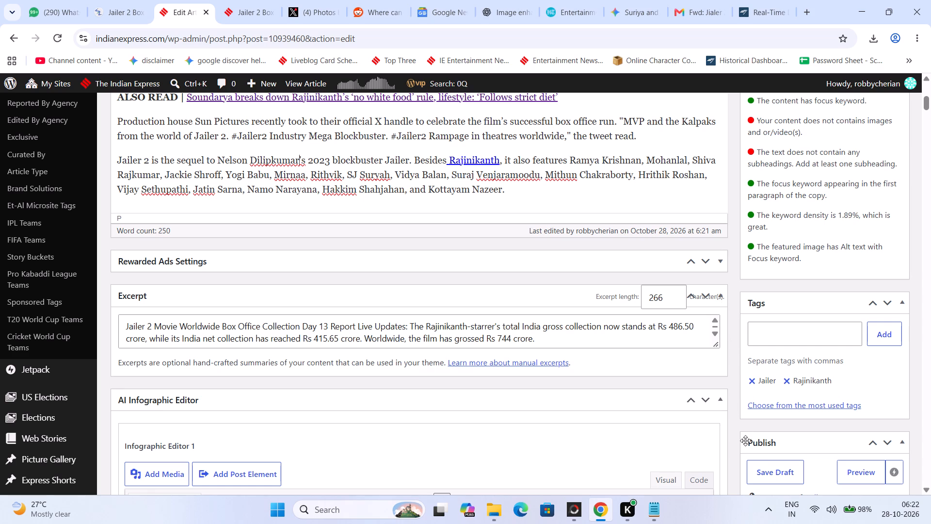
click(759, 461)
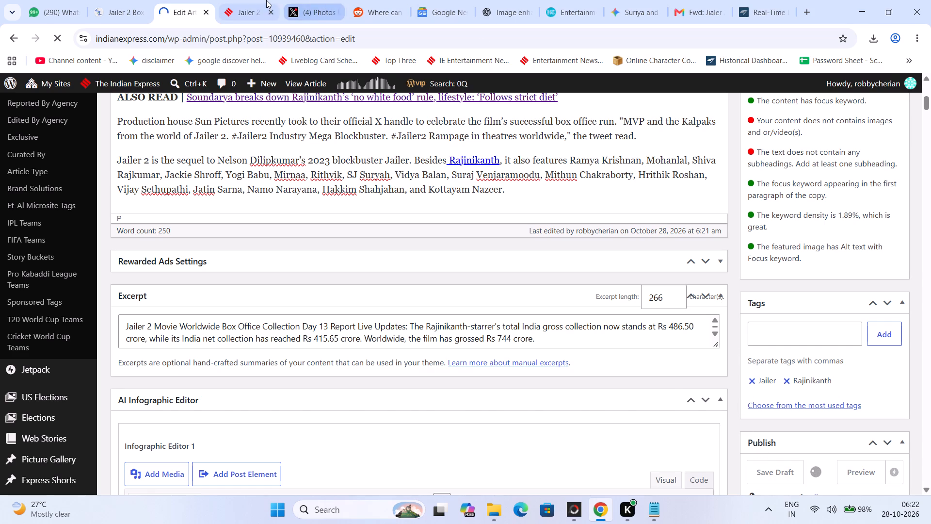
Examine the article preview from the live updates section back up to the headline, excerpt and byline.
click(266, 0)
scroll(345, 229, down, 10)
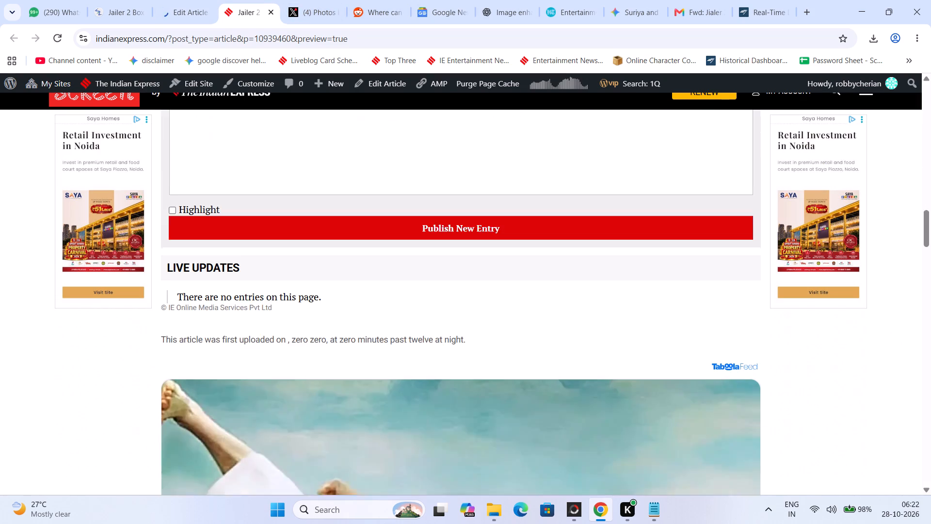
scroll(347, 235, up, 20)
scroll(347, 235, up, 1)
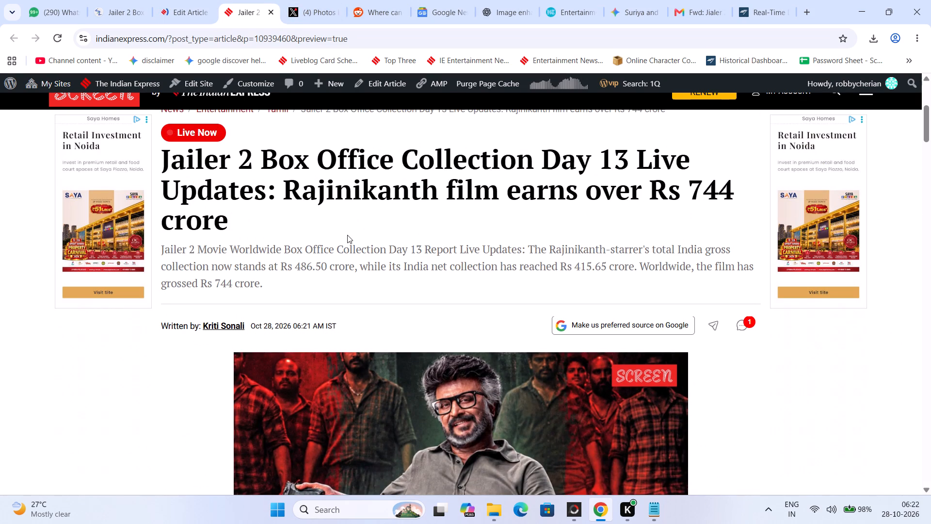
scroll(315, 182, up, 2)
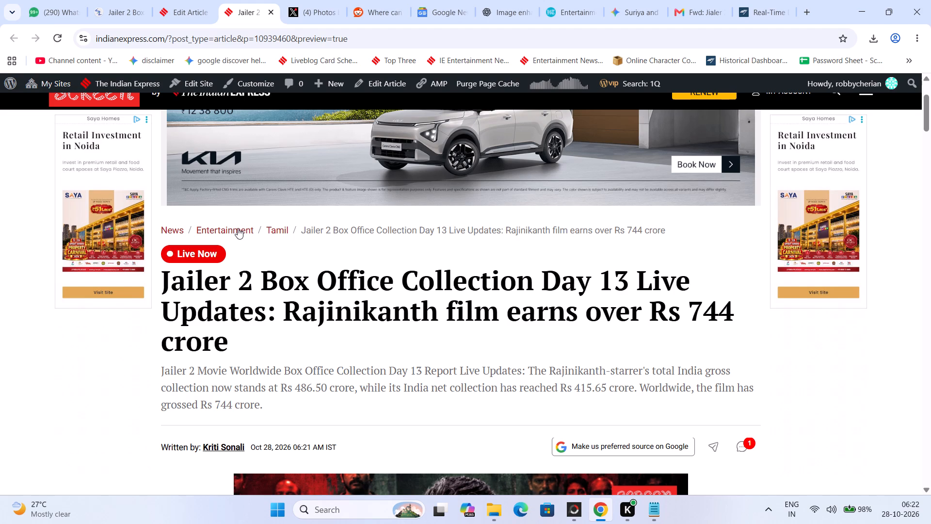
Open the Entertainment section page from the article preview and examine its lead stories and list of recently published headlines.
click(238, 228)
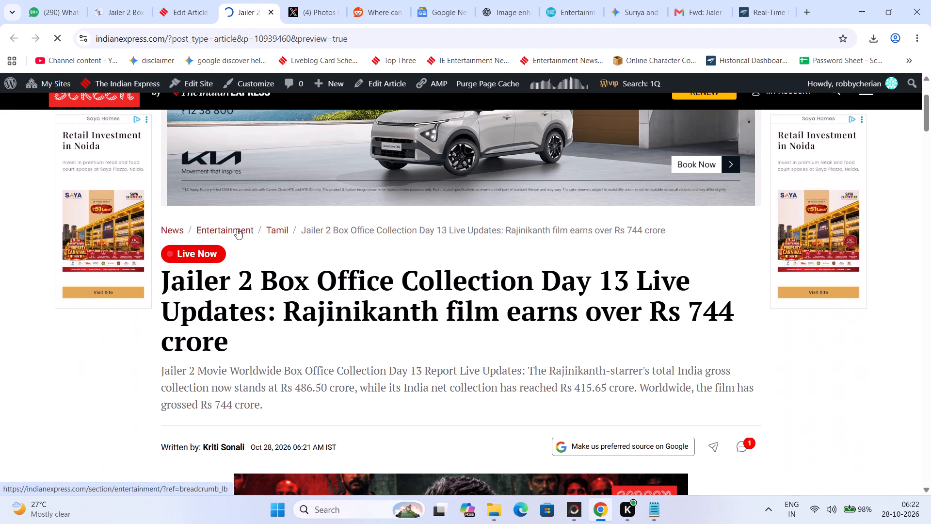
scroll(576, 179, down, 11)
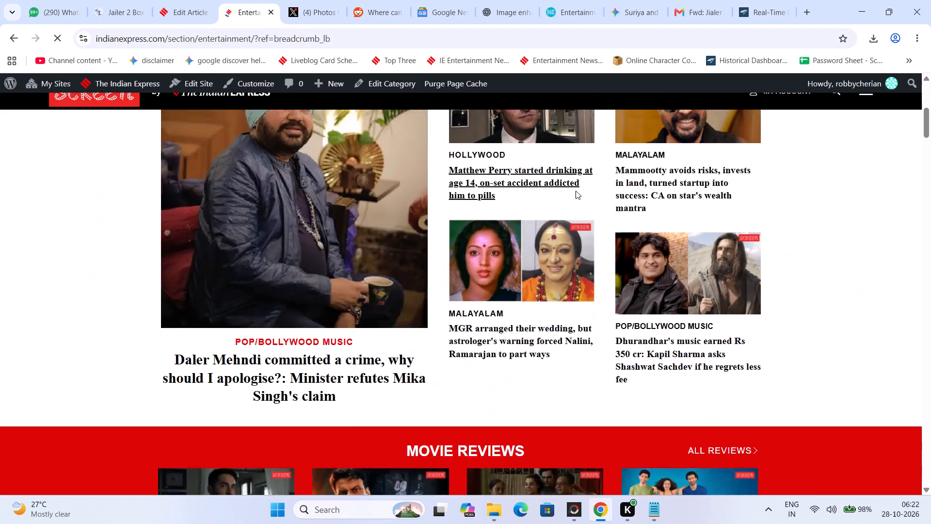
scroll(576, 191, up, 6)
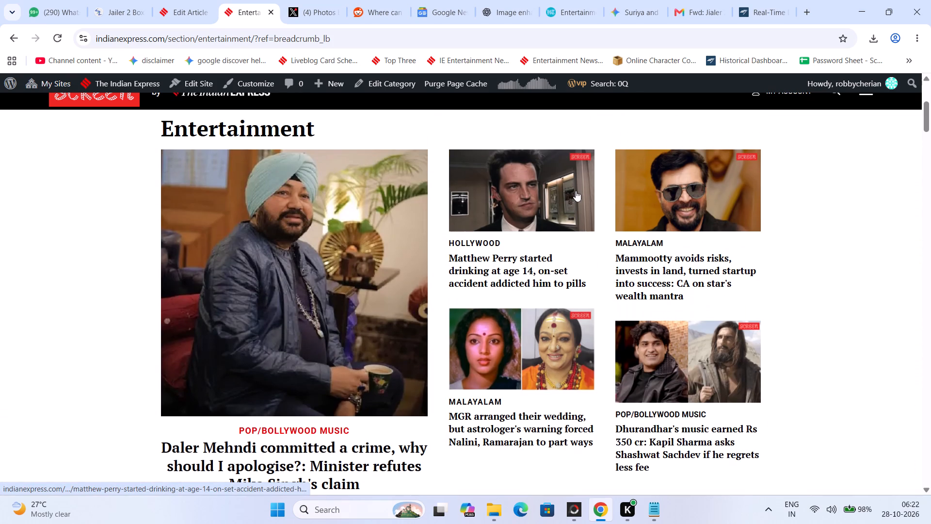
scroll(576, 191, down, 8)
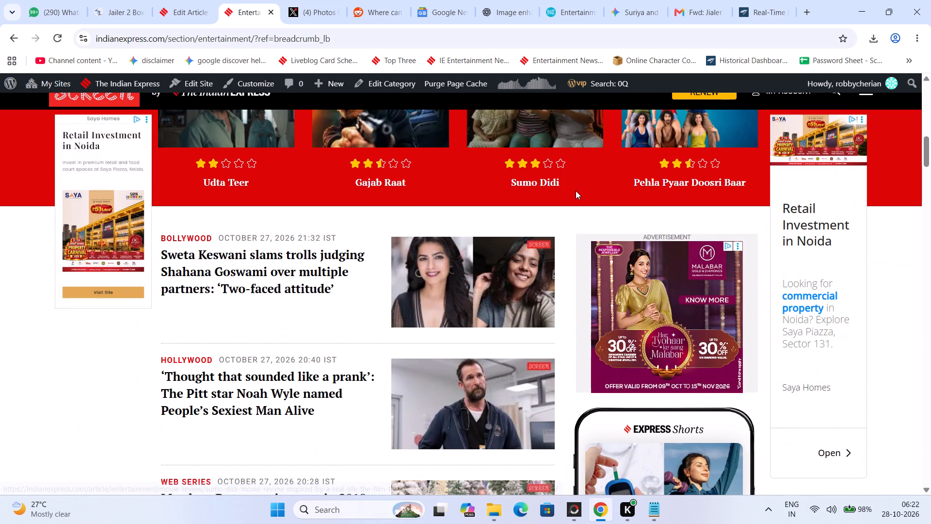
scroll(576, 191, down, 3)
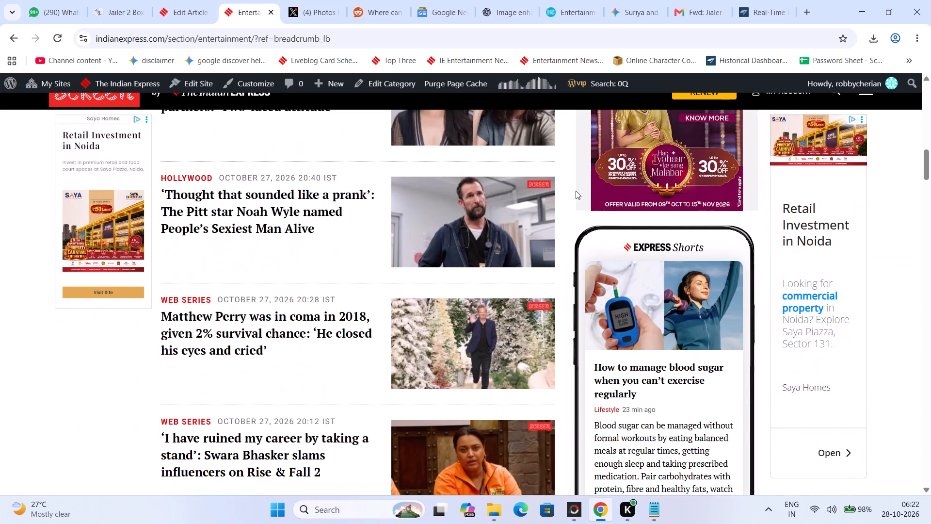
scroll(576, 191, down, 12)
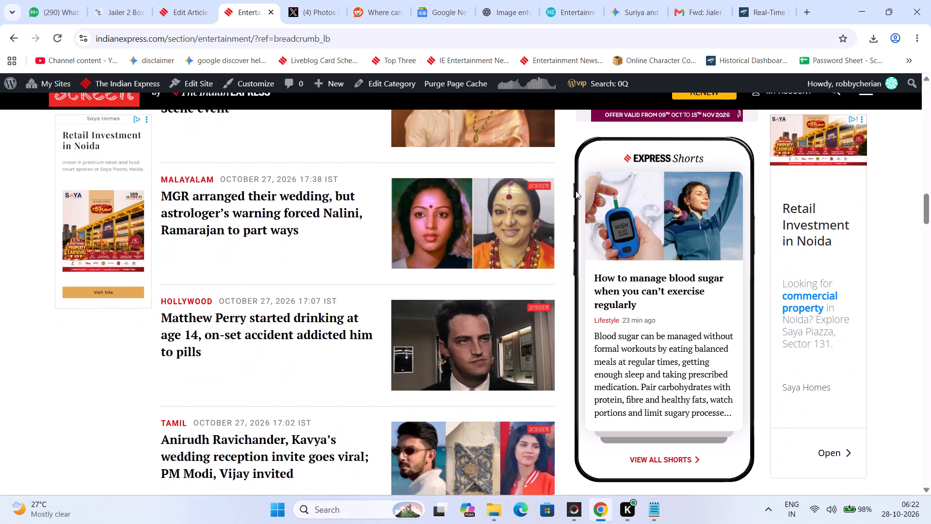
scroll(576, 191, down, 13)
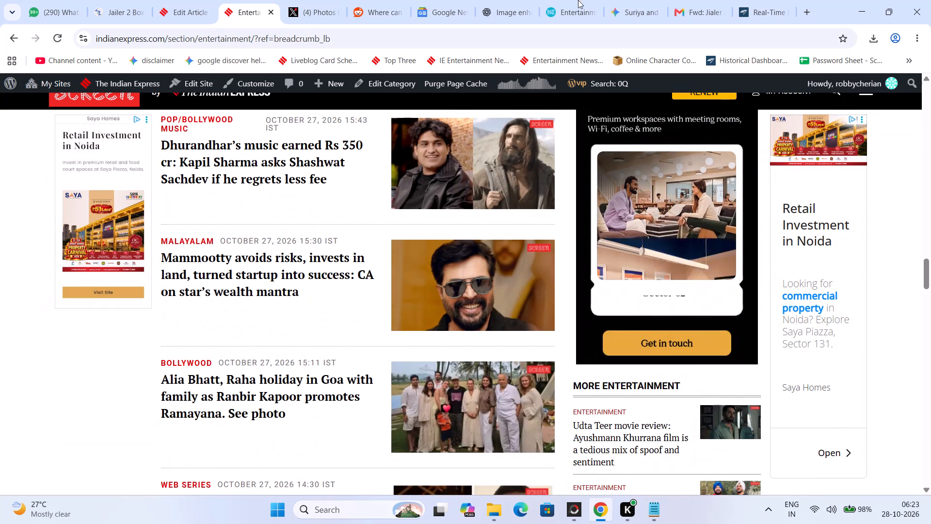
Switch to X, close the Sun Pictures Jailer 2 poster photo and open the home feed.
click(331, 0)
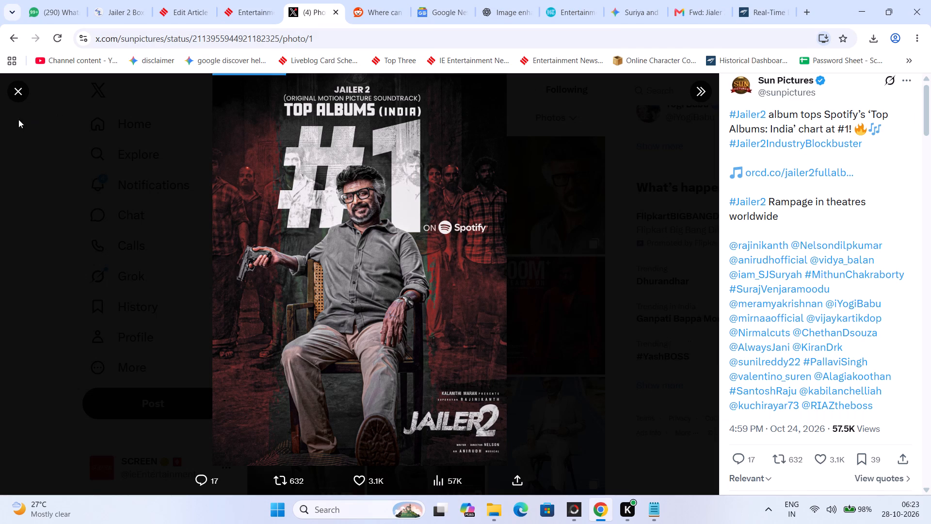
click(6, 94)
click(110, 95)
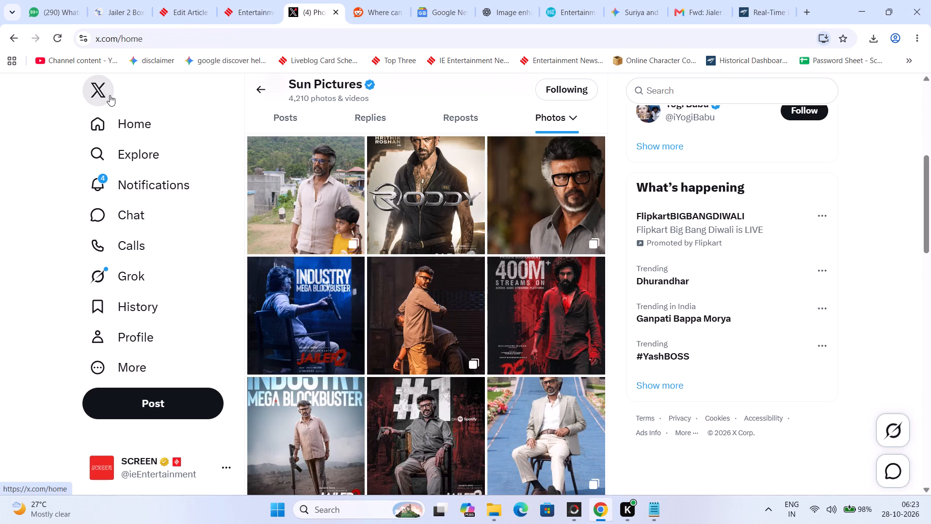
click(110, 95)
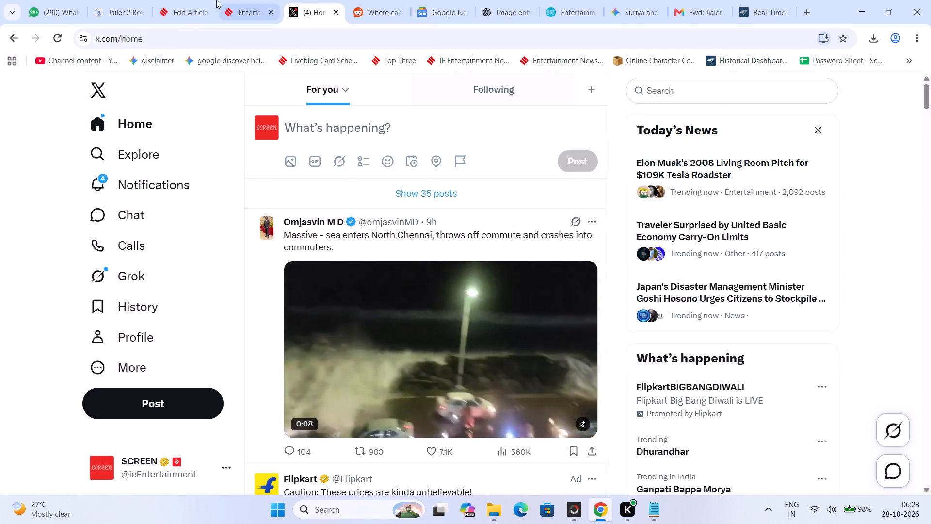
Close the Jailer 2 day 13 article editor and the Entertainment section page.
click(192, 0)
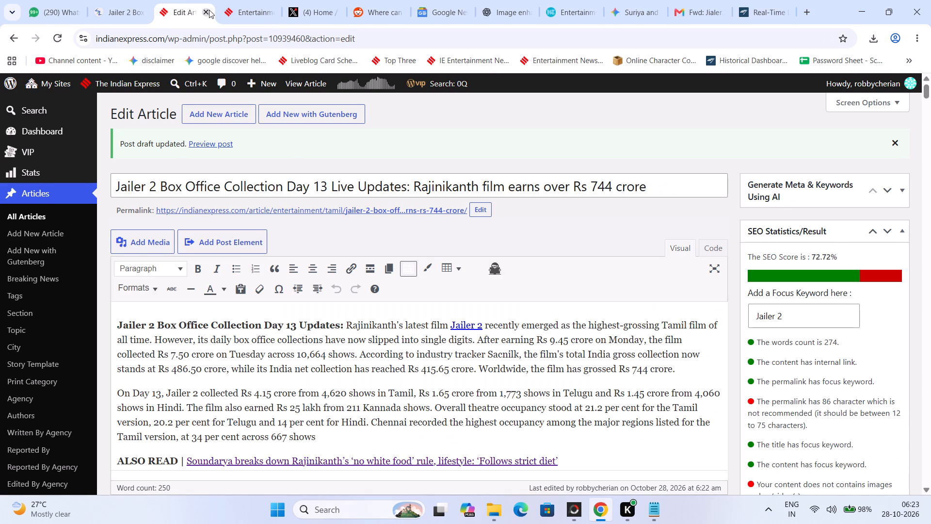
click(209, 10)
click(209, 10)
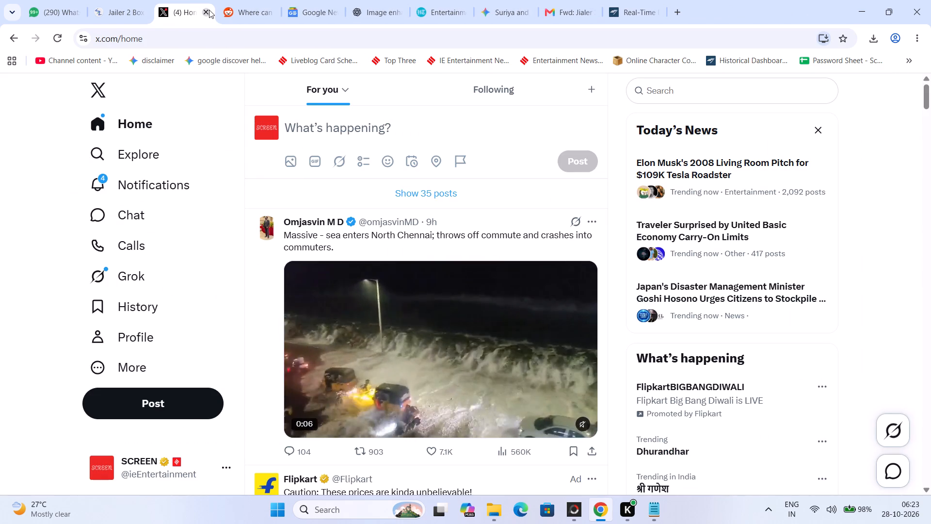
Look through the recent posts in the X home feed.
scroll(402, 261, down, 9)
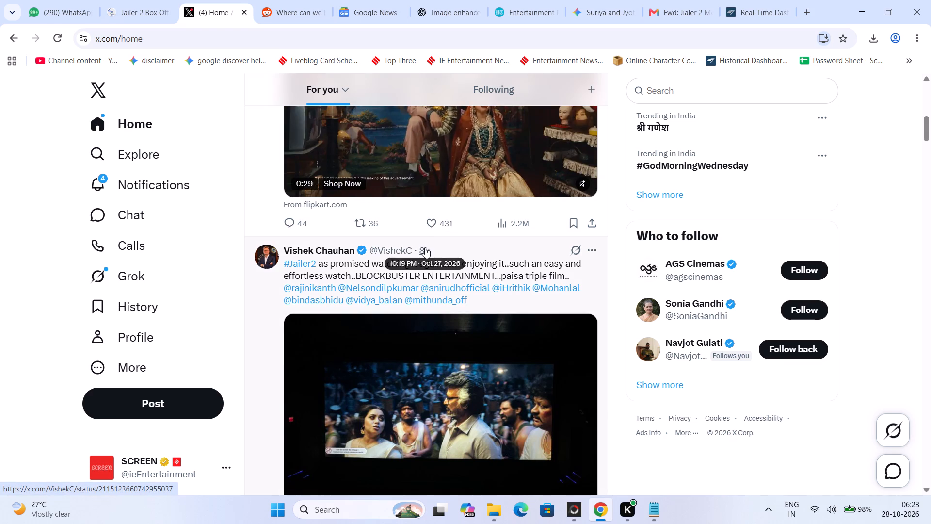
scroll(425, 248, down, 5)
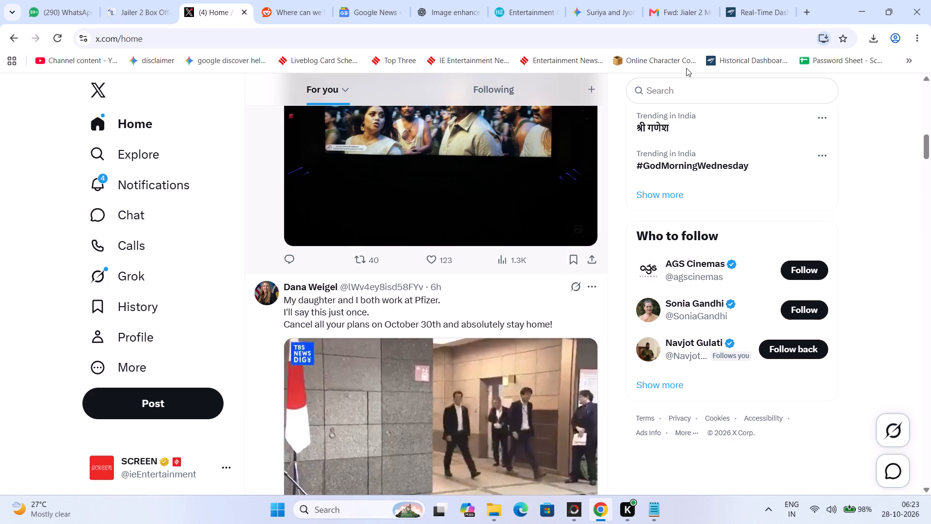
Switch to the Chartbeat real-time dashboard and examine the entertainment section's traffic overview and top articles.
click(746, 5)
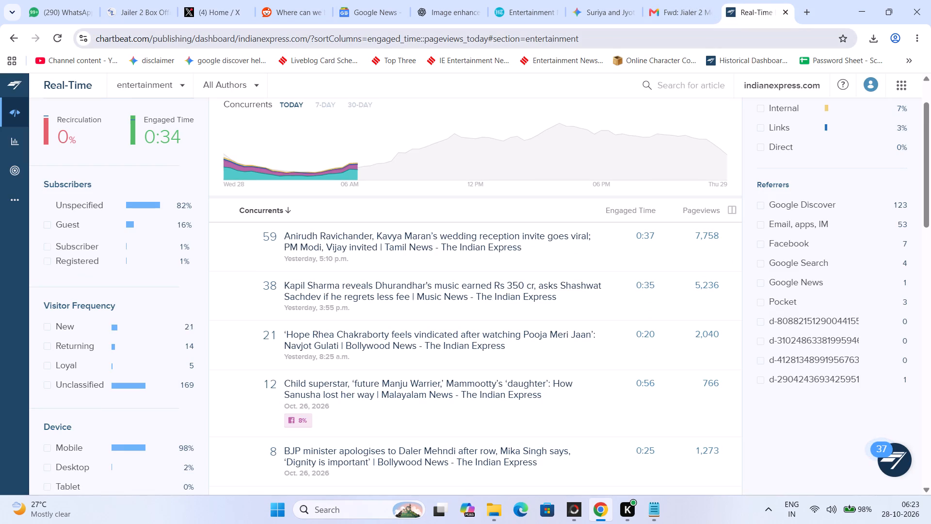
scroll(480, 208, up, 3)
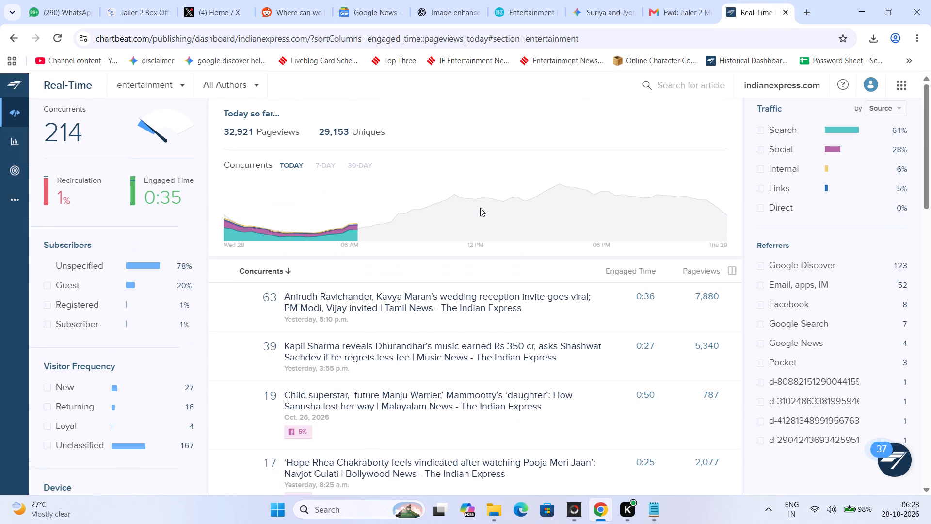